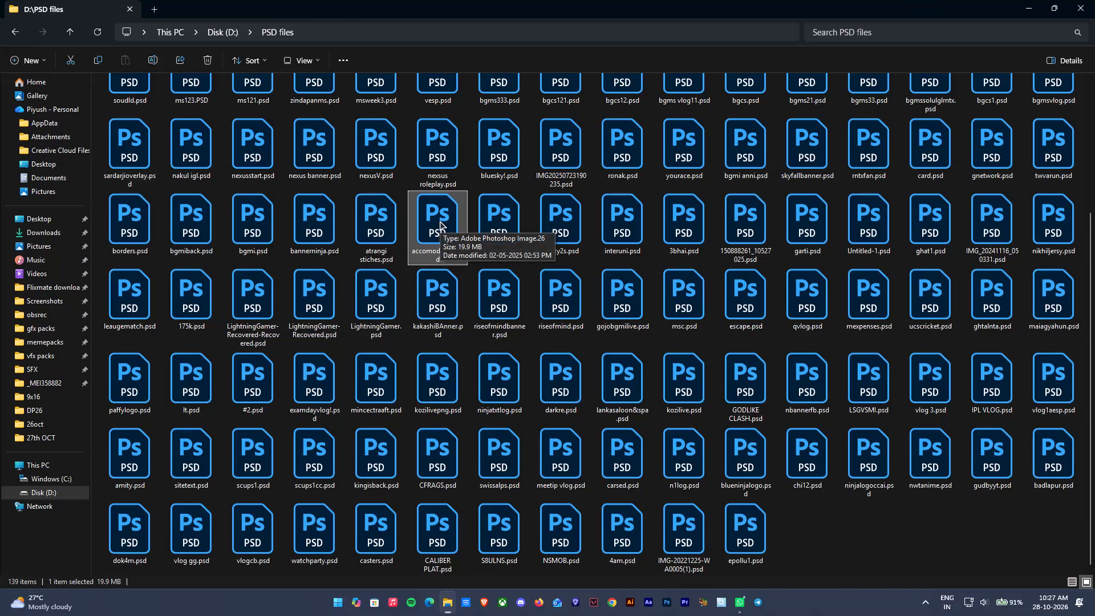
Leave the PSD files folder and search the whole D: drive for "50k".
{"action": "scroll", "coordinate": [520, 213], "scroll_direction": "up", "scroll_amount": 4}
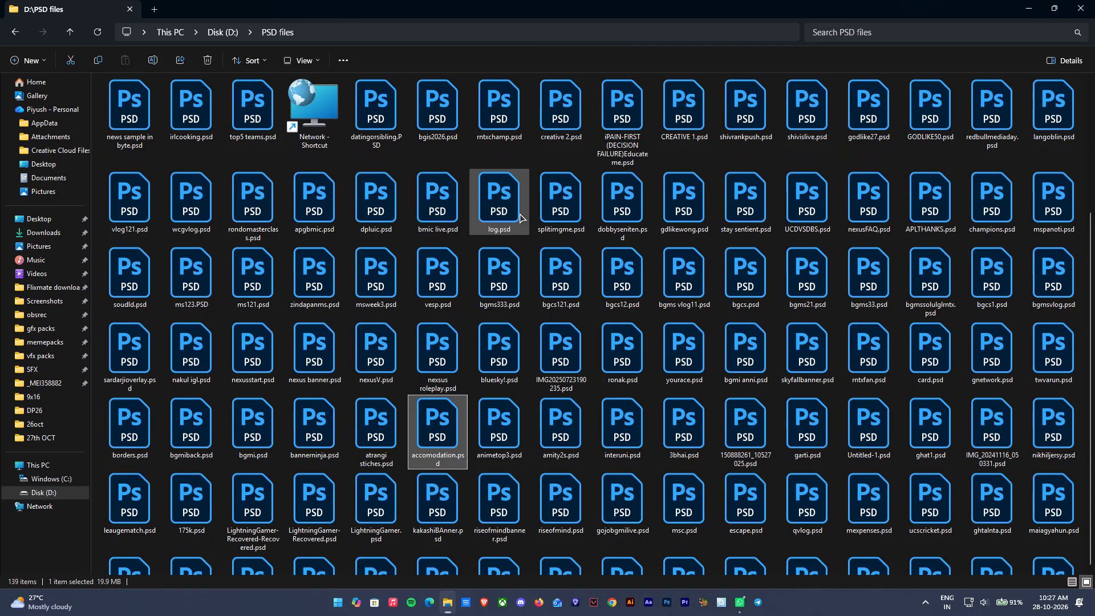
{"action": "left_click", "coordinate": [20, 30]}
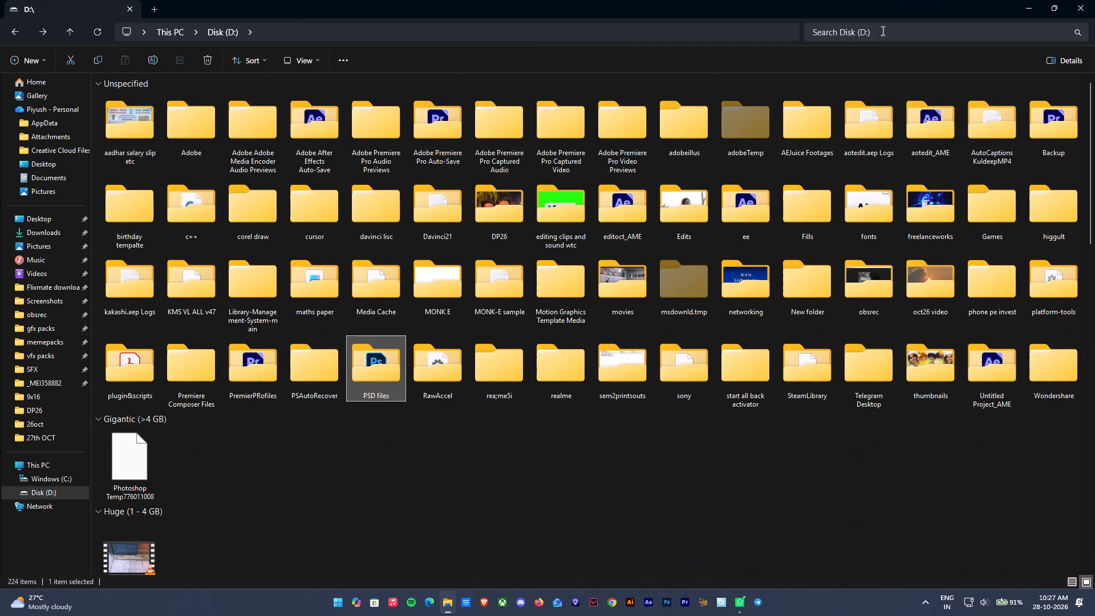
{"action": "left_click", "coordinate": [883, 30]}
{"action": "type", "text": "50"}
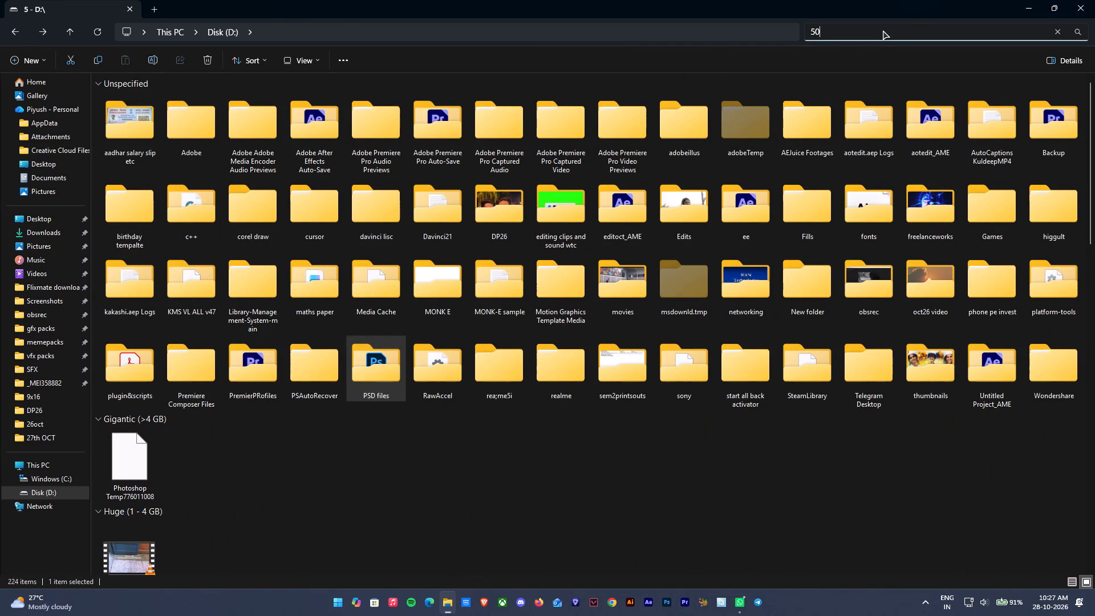
{"action": "key", "text": "k"}
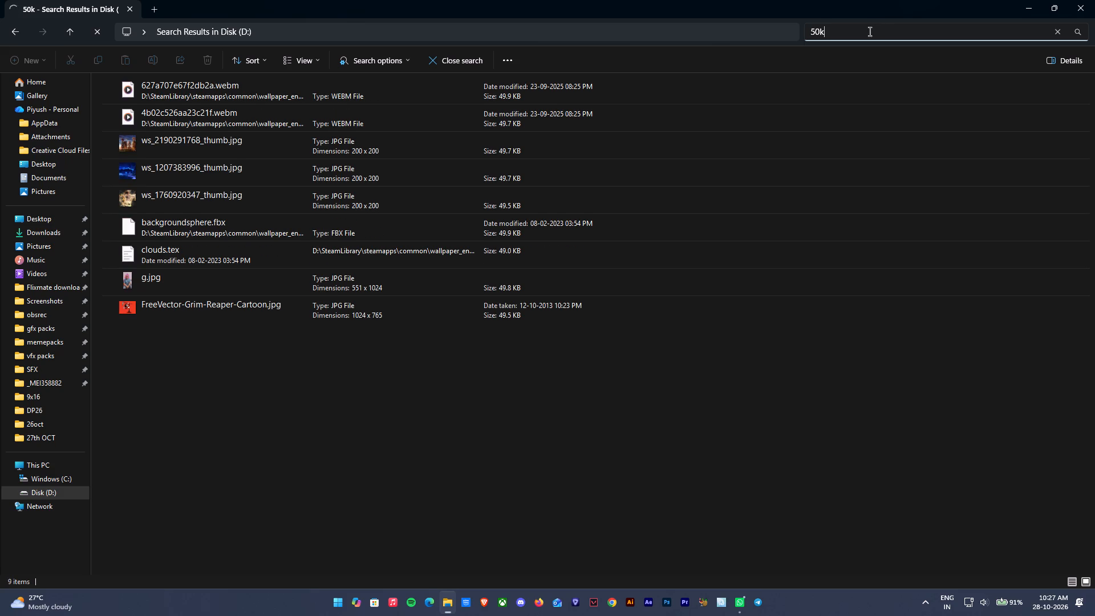
Look through the "50k" search results on the D: drive for the wanted project file.
{"action": "left_click_drag", "start_coordinate": [870, 31], "coordinate": [781, 26]}
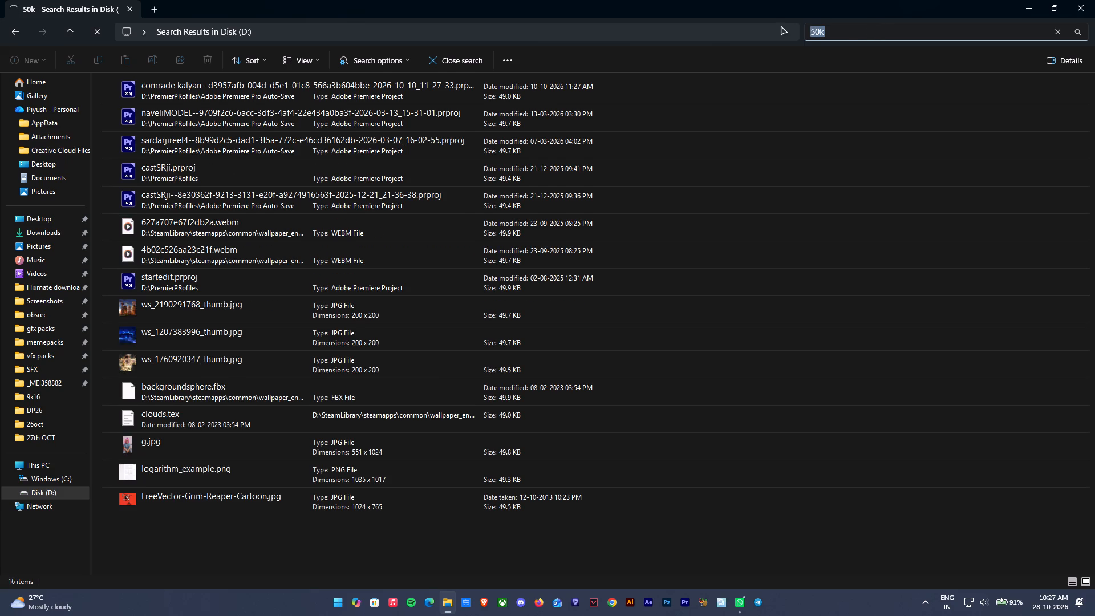
{"action": "left_click", "coordinate": [263, 164]}
{"action": "right_click", "coordinate": [263, 164]}
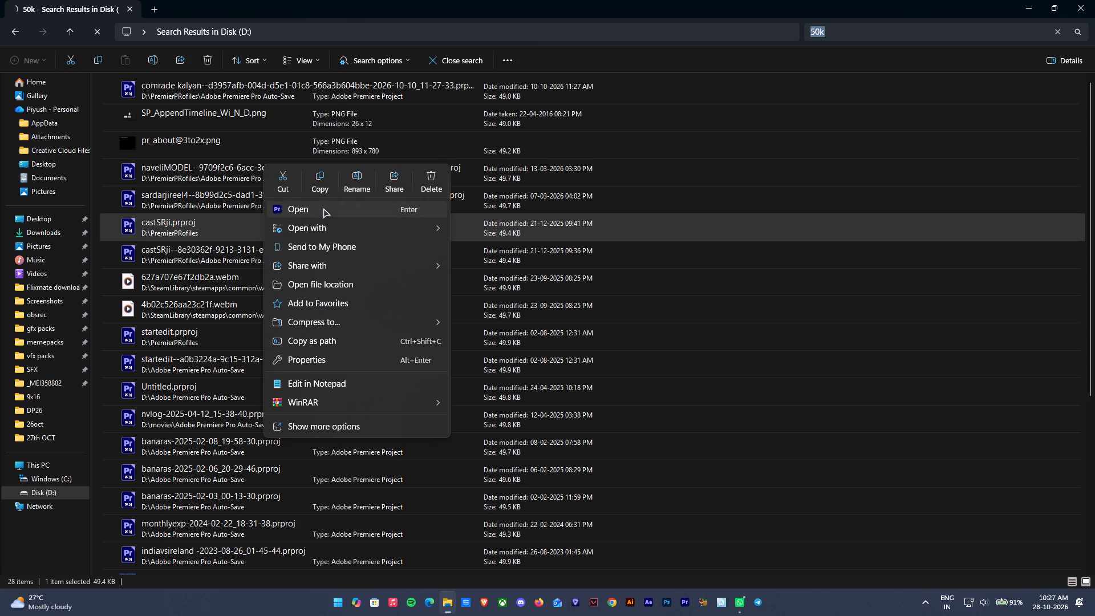
{"action": "left_click", "coordinate": [576, 0]}
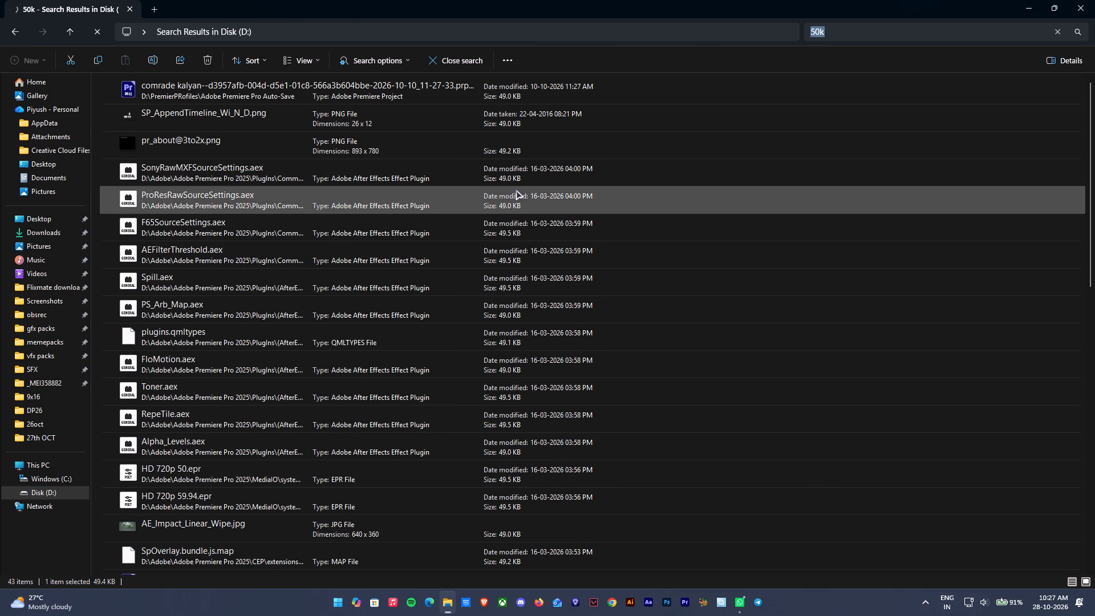
{"action": "scroll", "coordinate": [516, 189], "scroll_direction": "down", "scroll_amount": 5}
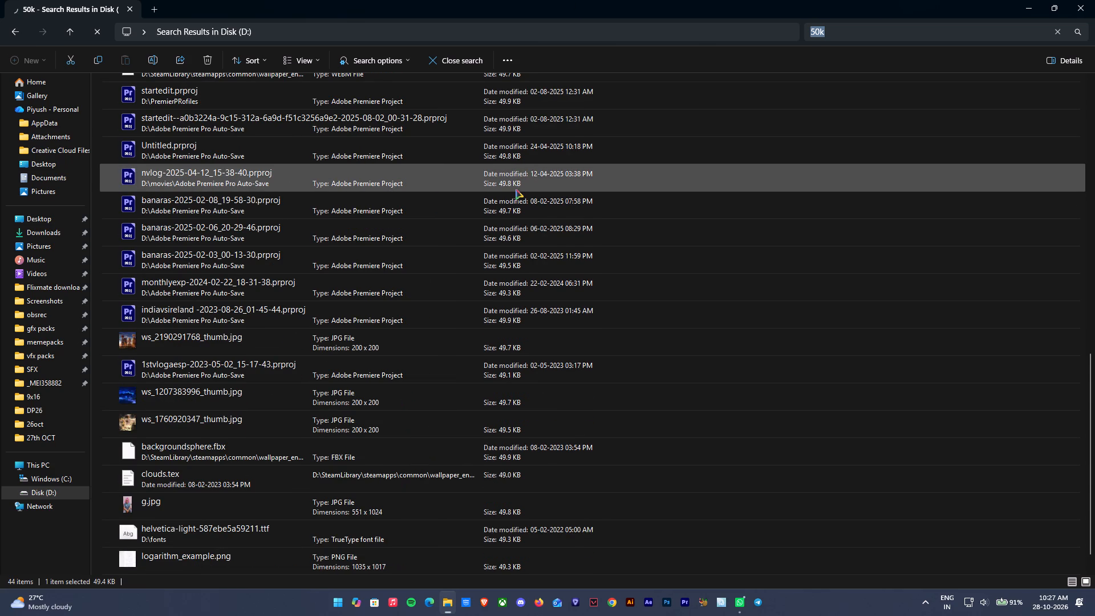
{"action": "scroll", "coordinate": [516, 189], "scroll_direction": "up", "scroll_amount": 10}
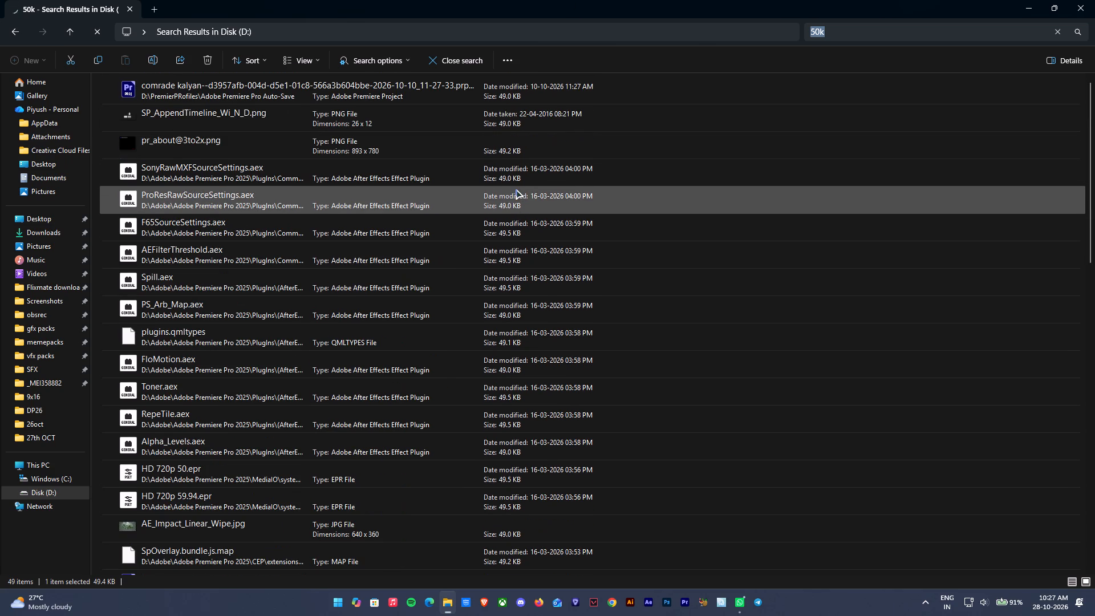
Open the "50k" search term of the D: drive search for editing.
{"action": "left_click", "coordinate": [857, 27]}
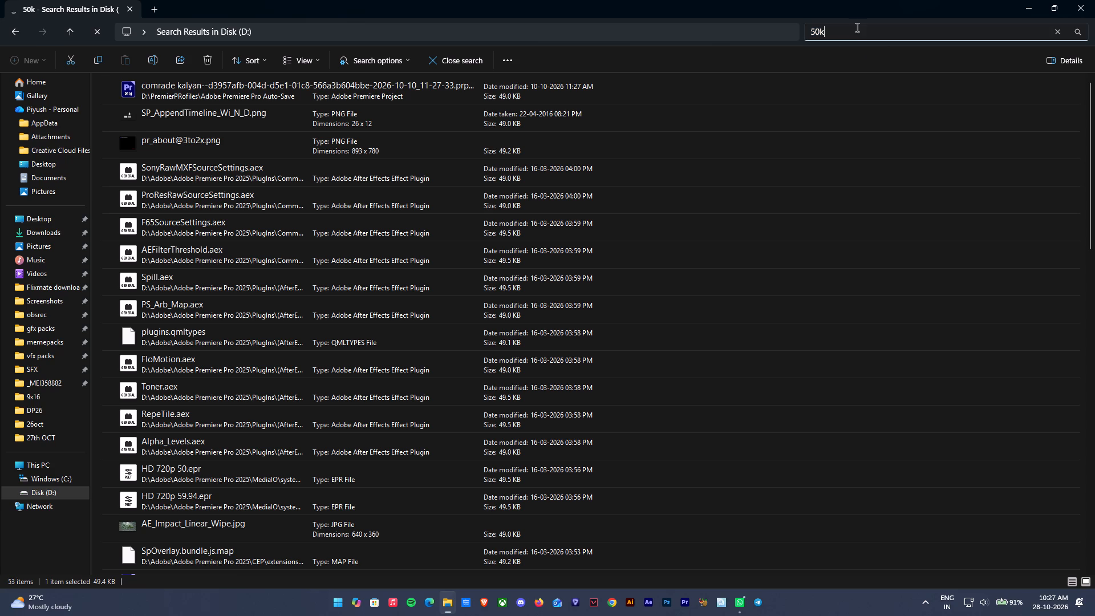
Search the D: drive for "sardarji" instead and open the Photoshop file sardarji50k.psd.
{"action": "left_click_drag", "start_coordinate": [856, 29], "coordinate": [759, 25]}
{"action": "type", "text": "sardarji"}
{"action": "left_click", "coordinate": [315, 85]}
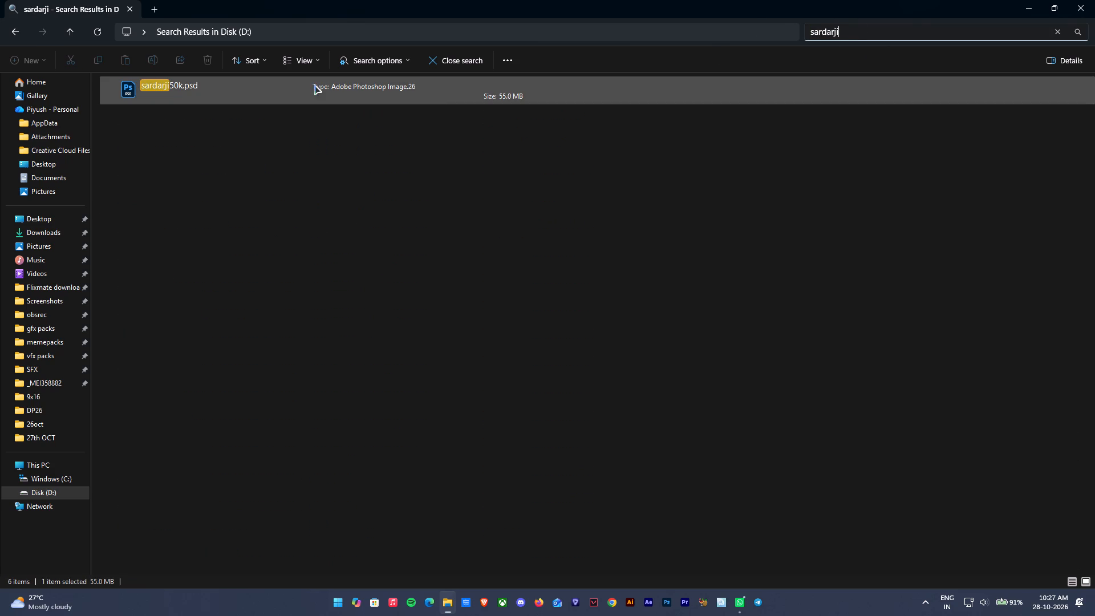
{"action": "double_click", "coordinate": [315, 85]}
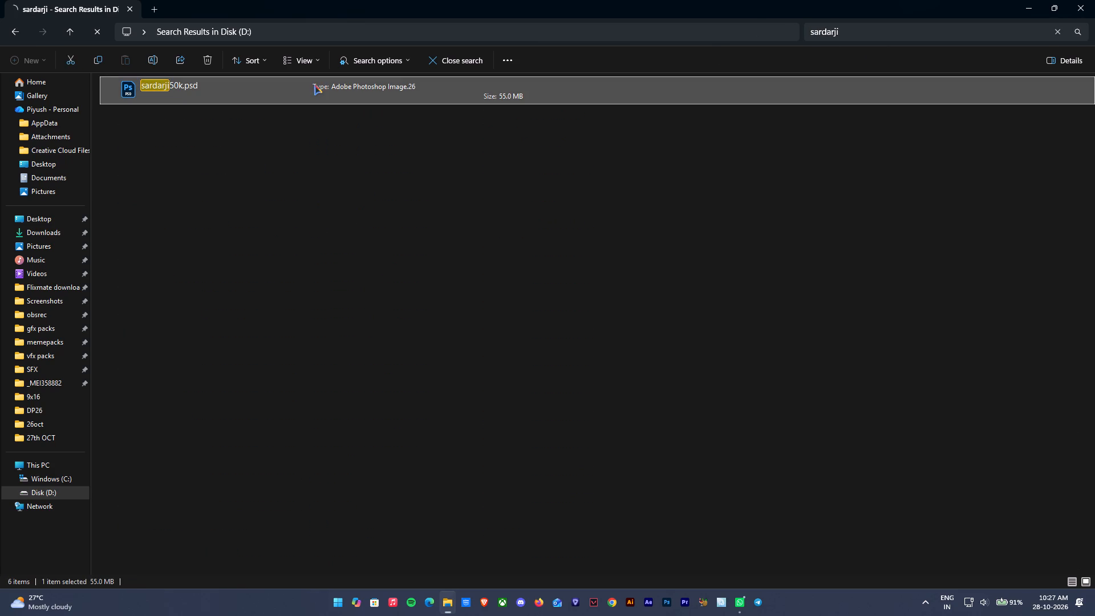
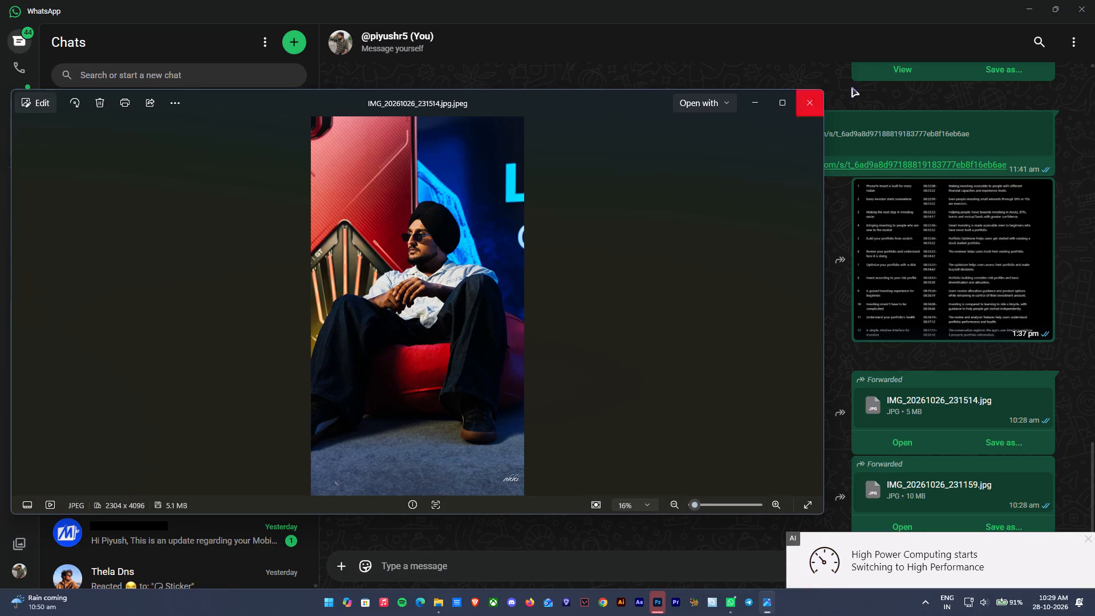
Close the preview of the photo IMG_20261026_231514.jpg to return to the WhatsApp chat.
{"action": "left_click", "coordinate": [808, 105]}
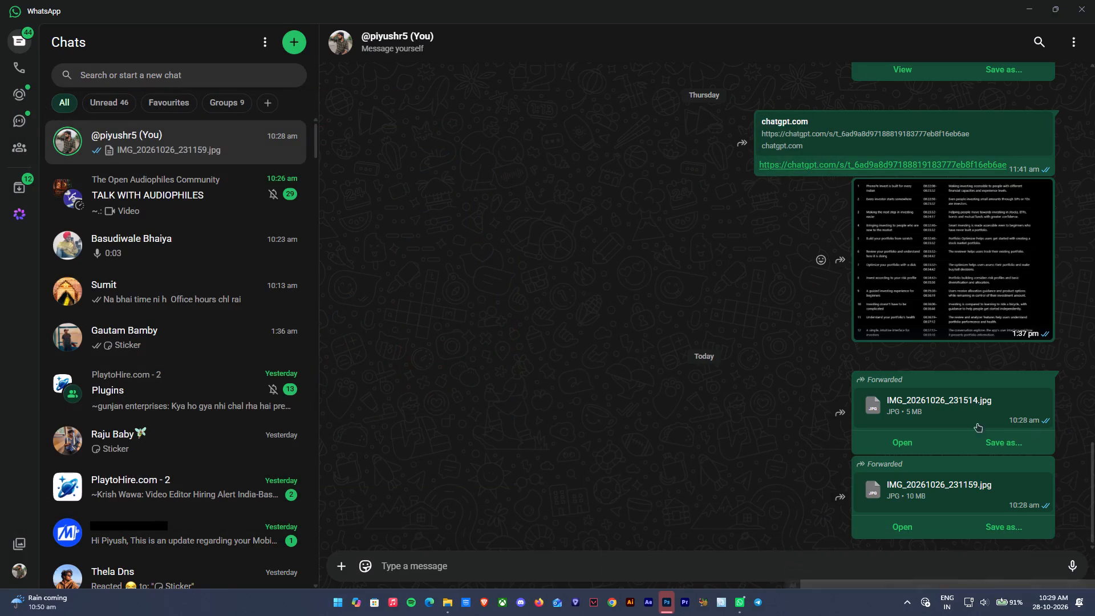
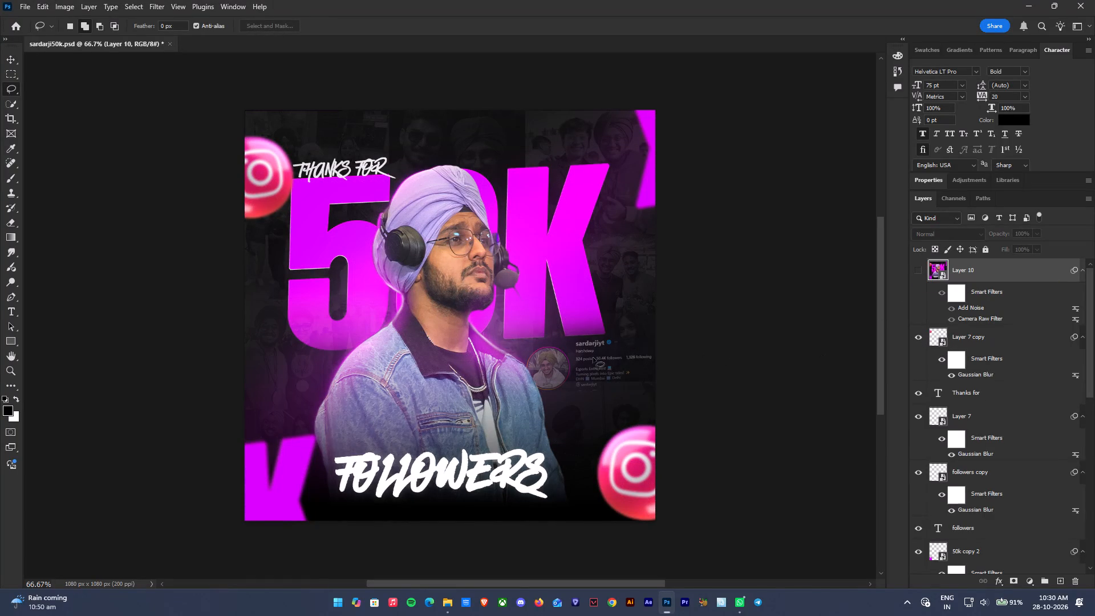
Hide Layer 8 with the profile screenshot, the portrait photo layer 20260213_190938.jpg, Layer 2 and Layer 3.
{"action": "right_click", "coordinate": [610, 358], "text": "ctrl"}
{"action": "left_click", "coordinate": [628, 373], "text": "ctrl"}
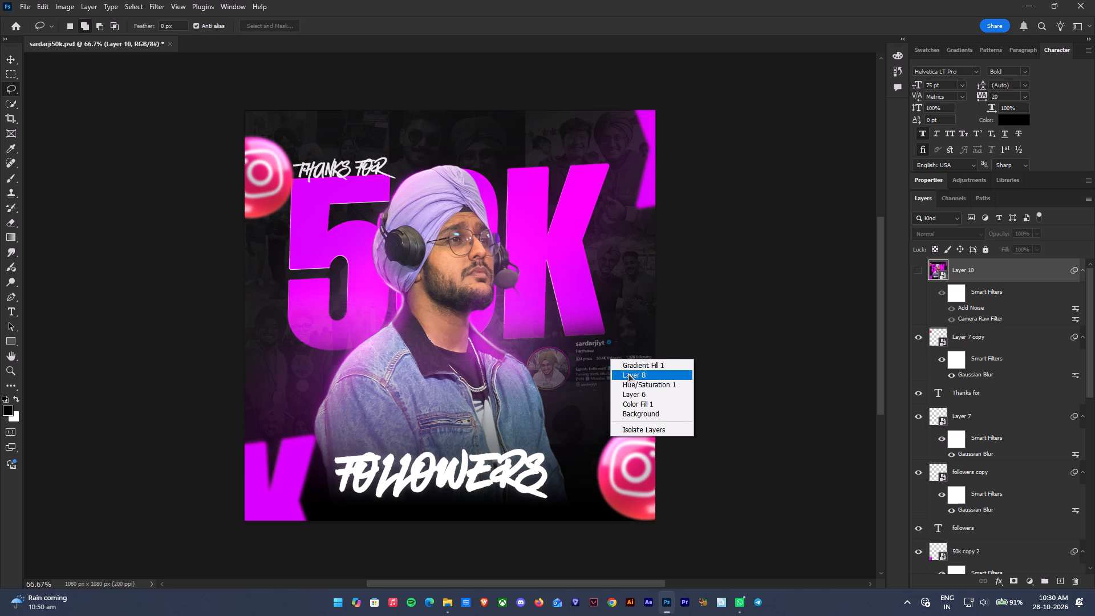
{"action": "left_click", "coordinate": [920, 560]}
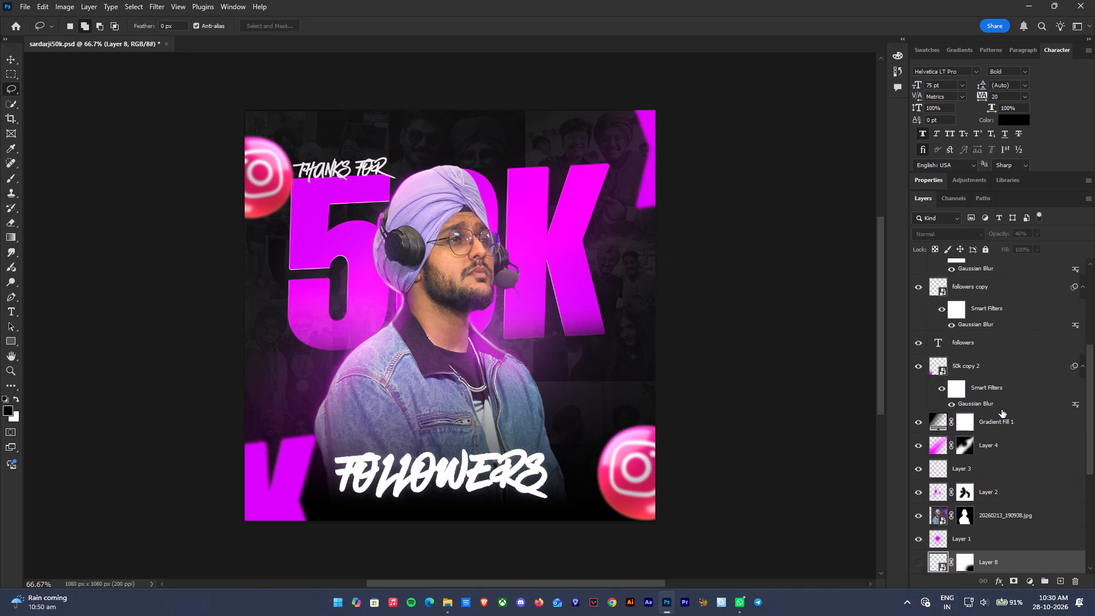
{"action": "left_click", "coordinate": [919, 513]}
{"action": "left_click", "coordinate": [919, 489]}
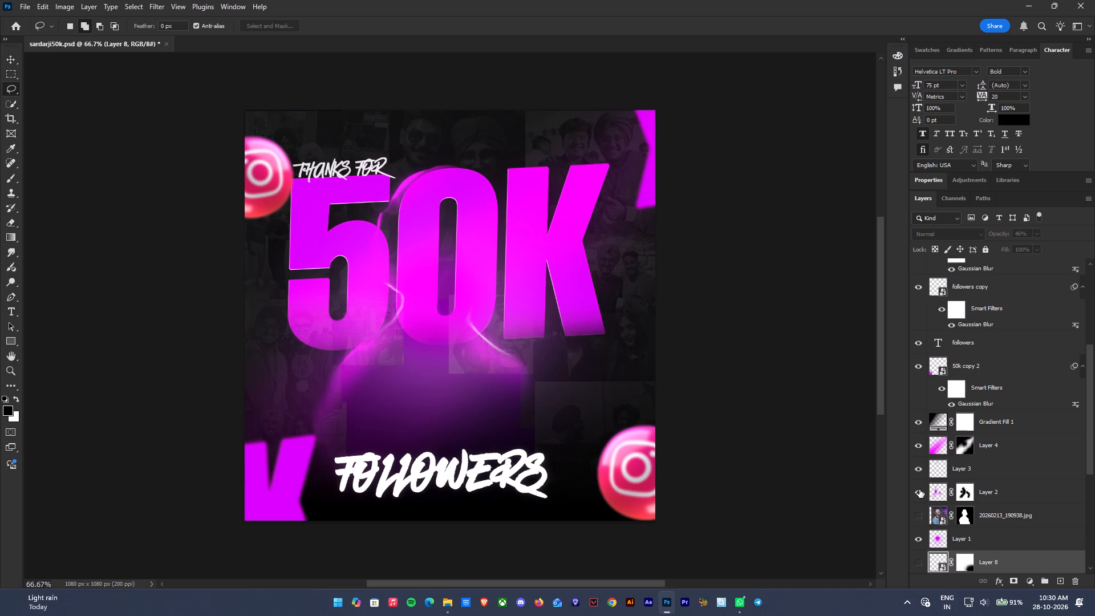
{"action": "left_click", "coordinate": [915, 468]}
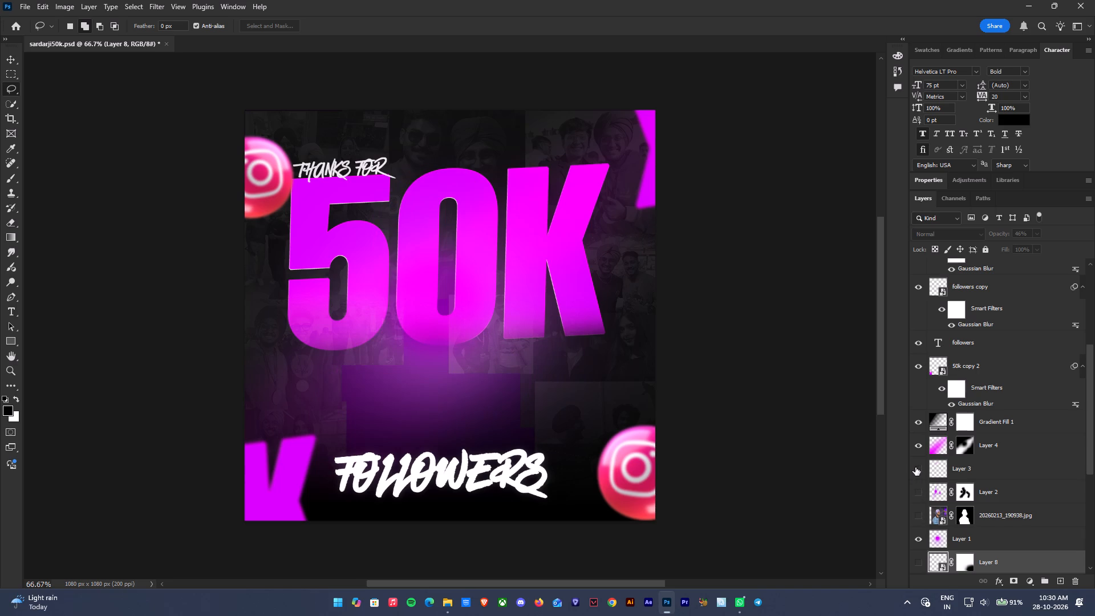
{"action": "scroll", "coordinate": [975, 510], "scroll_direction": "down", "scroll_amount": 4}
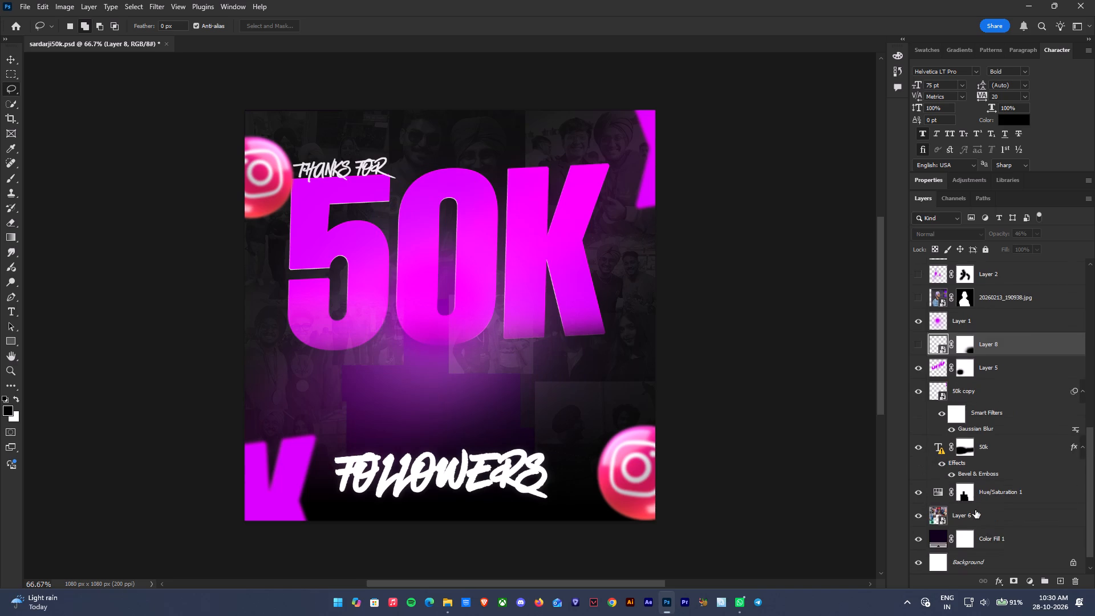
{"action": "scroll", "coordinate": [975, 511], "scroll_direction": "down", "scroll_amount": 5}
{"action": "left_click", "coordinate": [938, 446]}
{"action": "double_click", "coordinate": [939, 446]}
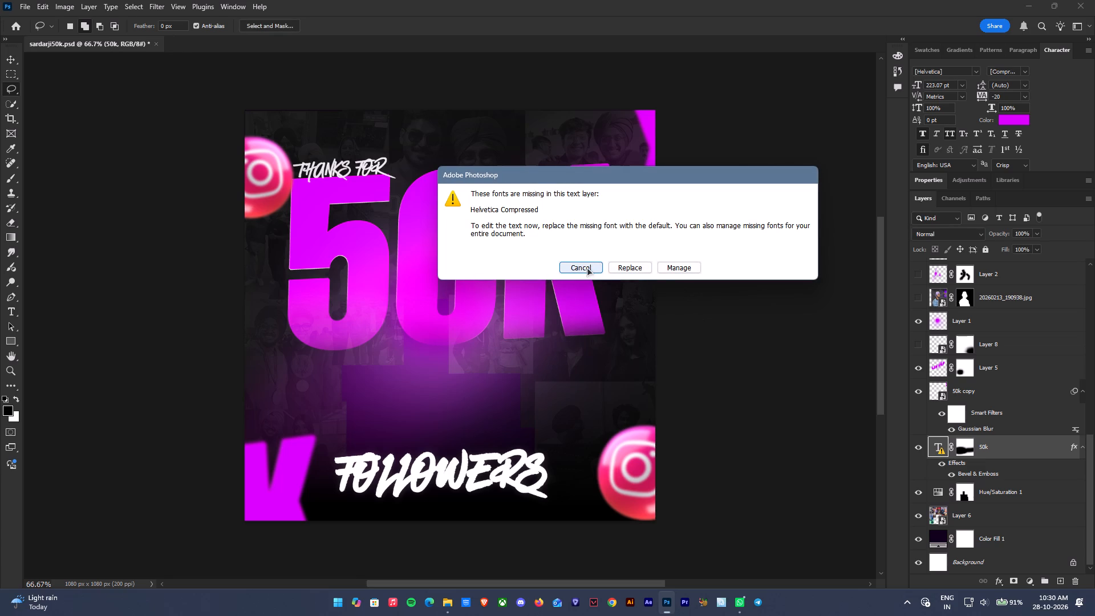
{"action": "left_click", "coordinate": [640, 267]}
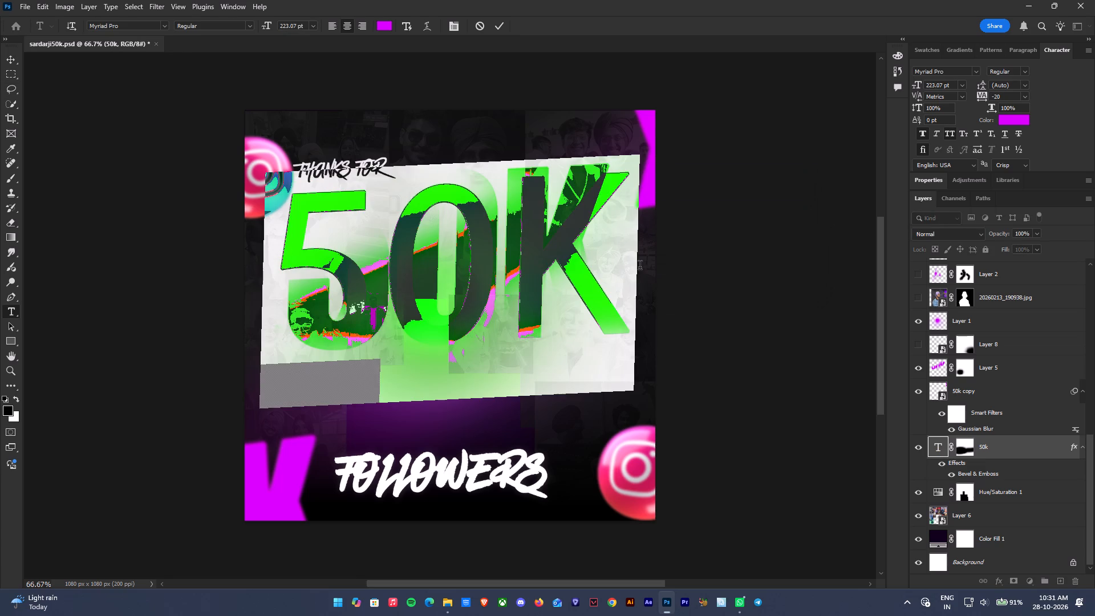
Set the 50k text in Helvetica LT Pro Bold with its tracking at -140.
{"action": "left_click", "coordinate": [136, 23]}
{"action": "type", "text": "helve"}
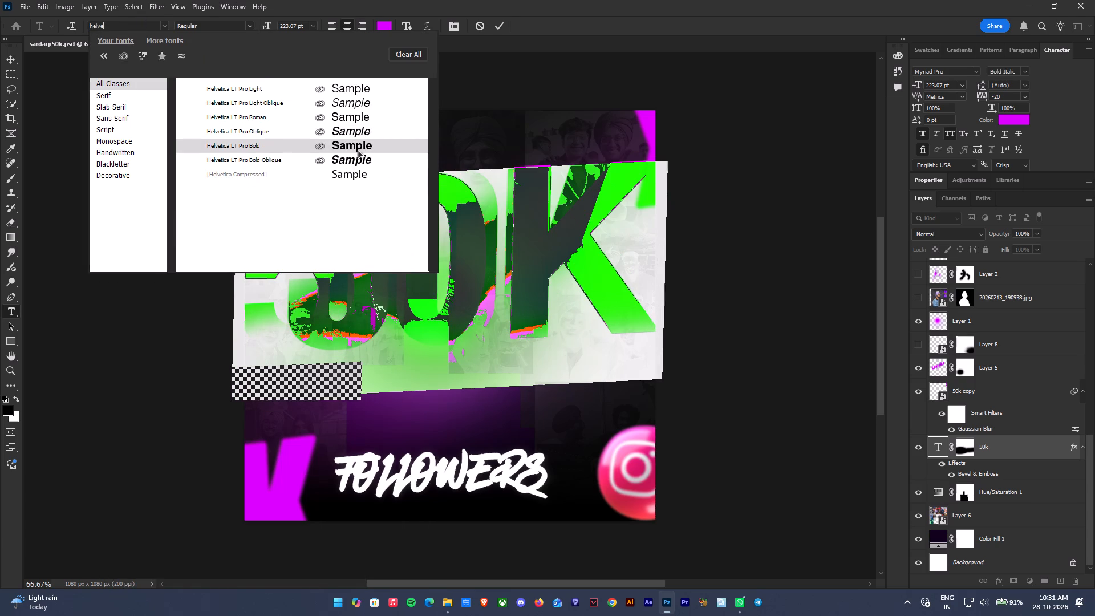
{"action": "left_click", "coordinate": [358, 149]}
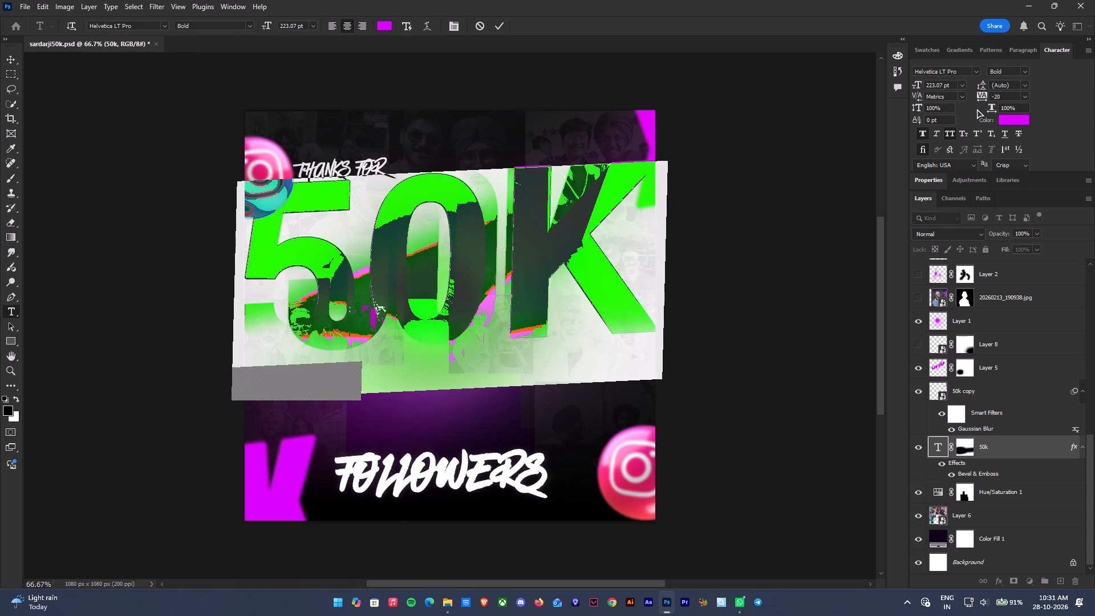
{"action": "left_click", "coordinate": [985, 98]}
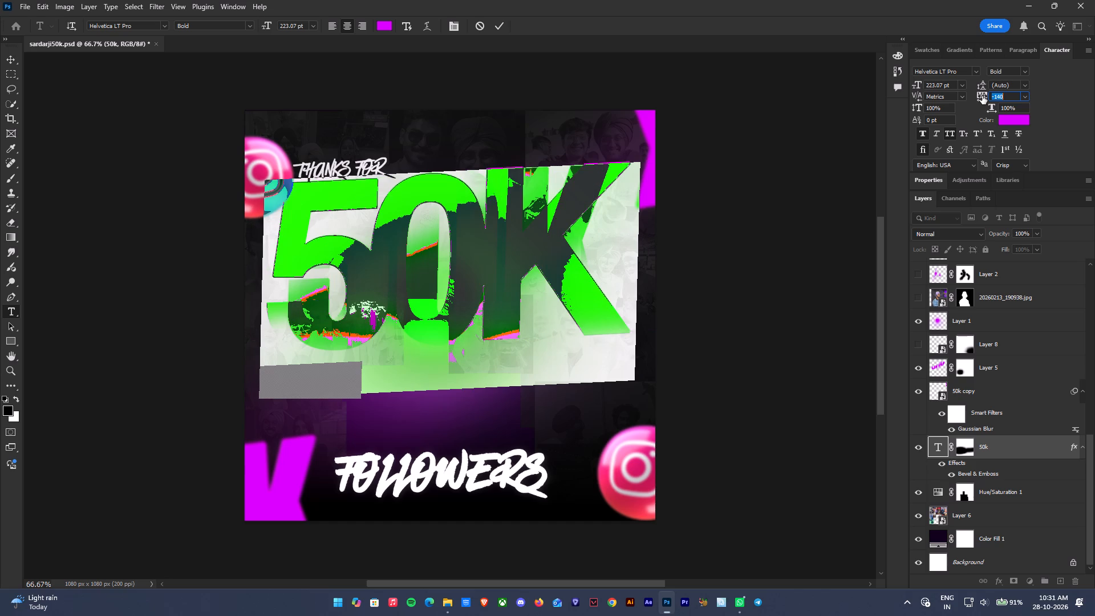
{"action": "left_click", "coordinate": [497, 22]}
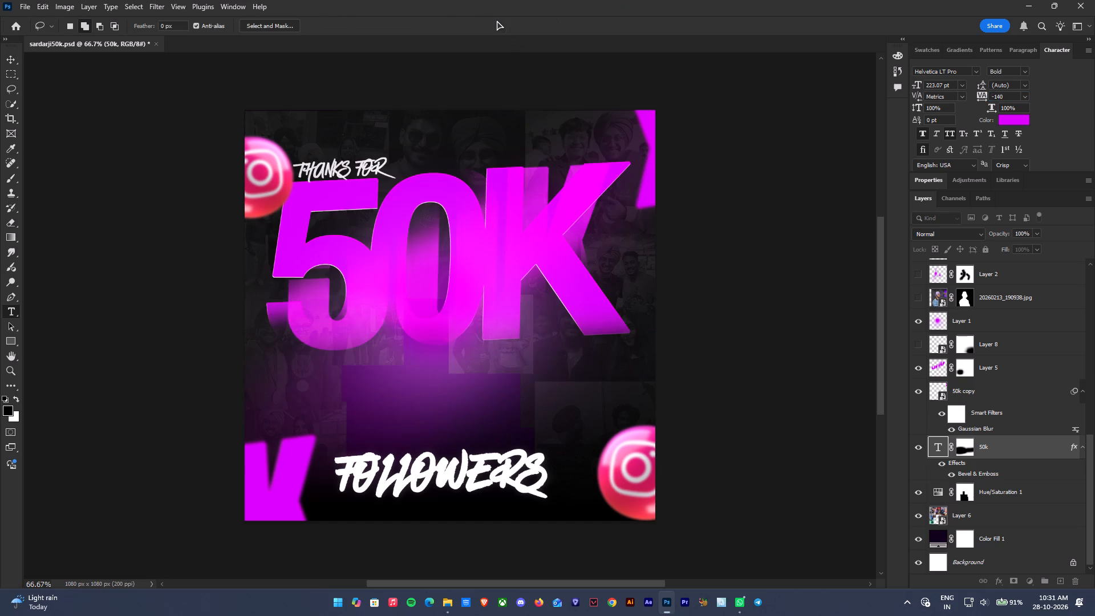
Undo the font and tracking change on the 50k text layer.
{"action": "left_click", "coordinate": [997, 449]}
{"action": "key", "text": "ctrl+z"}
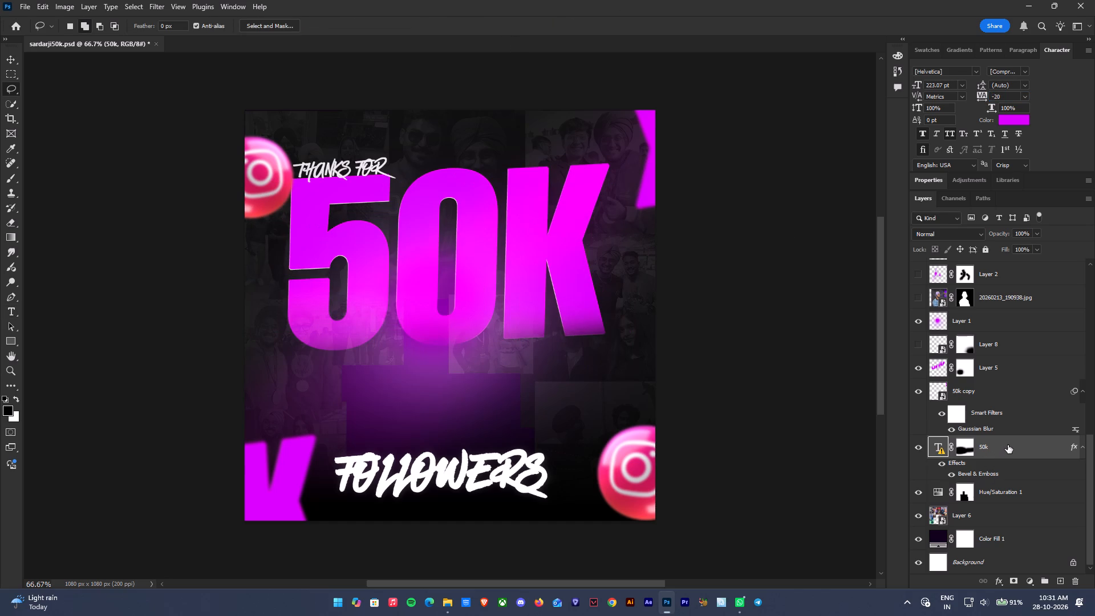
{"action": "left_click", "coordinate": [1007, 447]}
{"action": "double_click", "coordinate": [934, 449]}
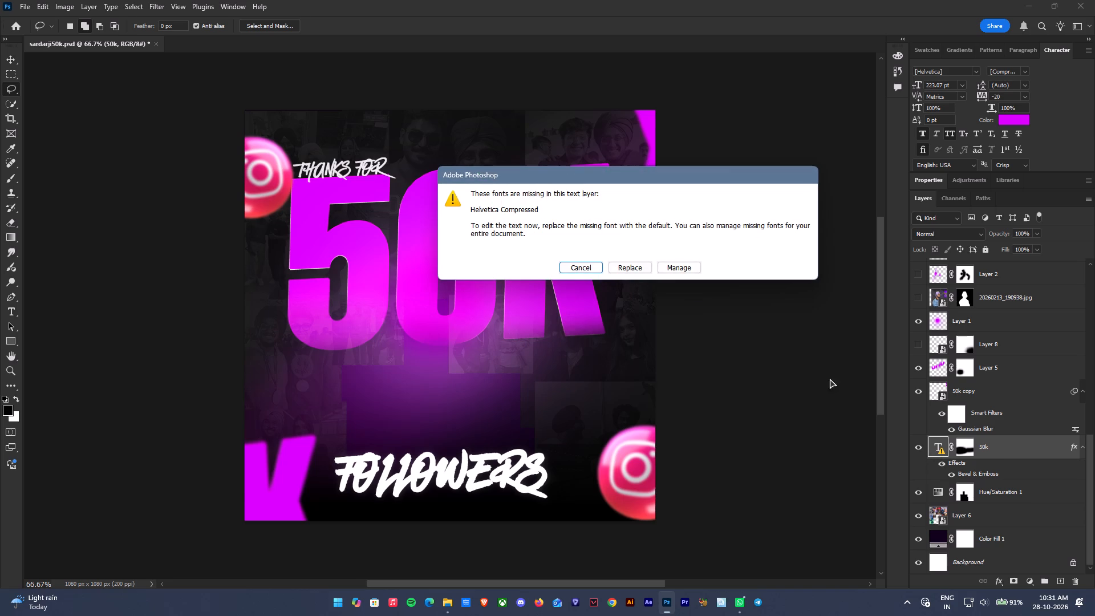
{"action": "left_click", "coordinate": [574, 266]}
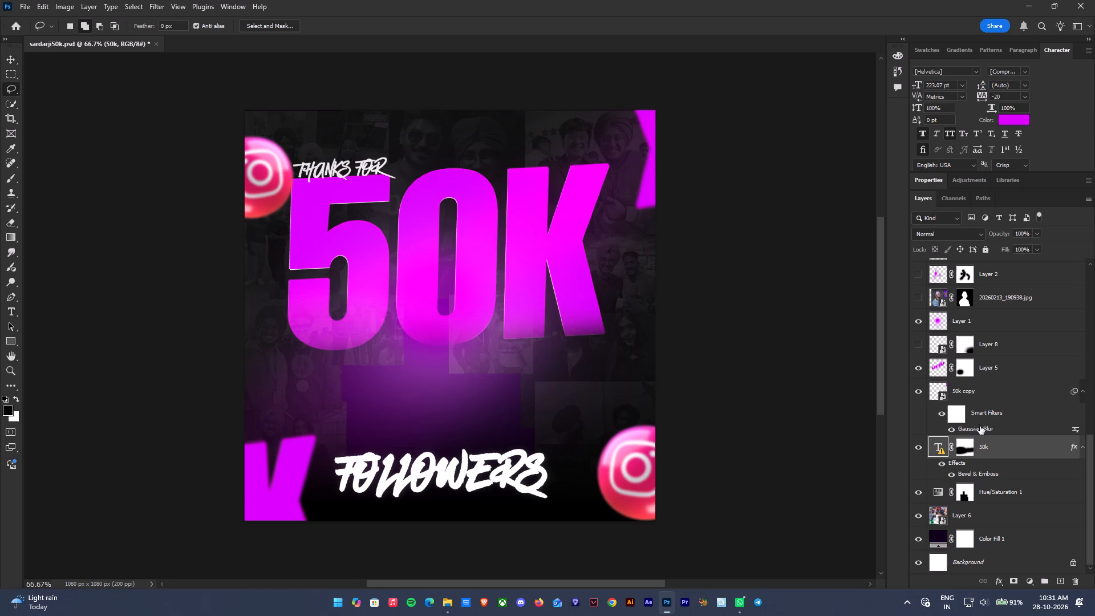
Open the missing-font management for Helvetica Compressed from the 50k text layer.
{"action": "double_click", "coordinate": [938, 446]}
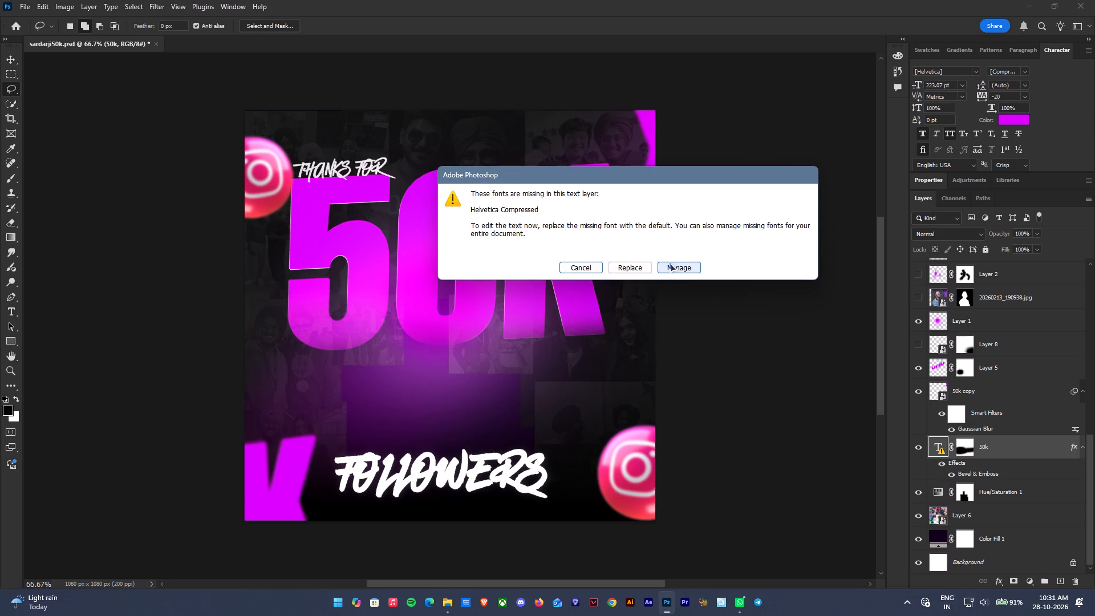
{"action": "left_click", "coordinate": [670, 263]}
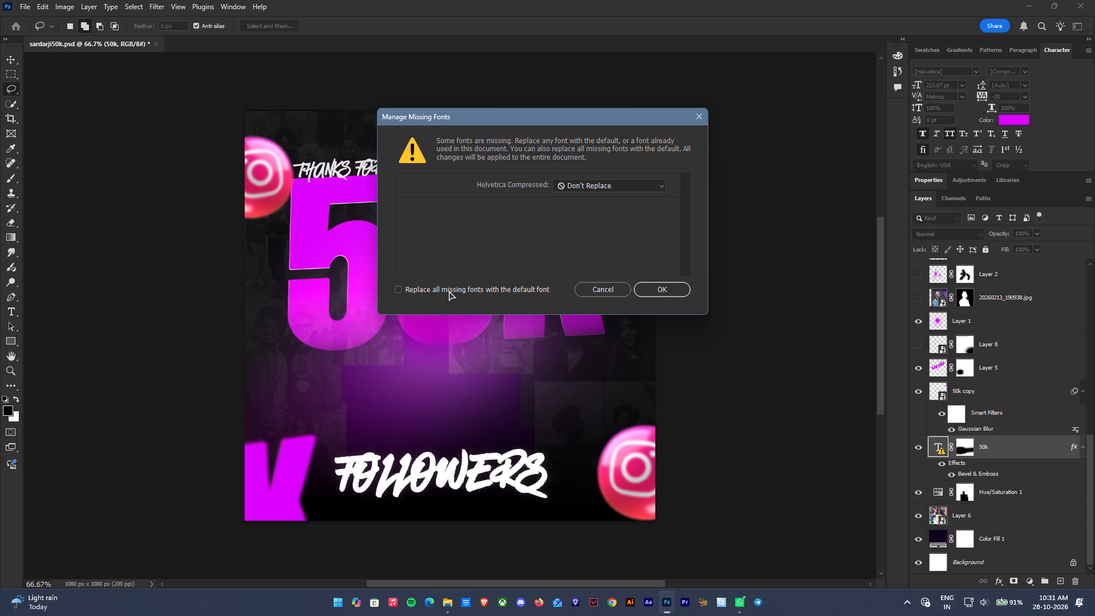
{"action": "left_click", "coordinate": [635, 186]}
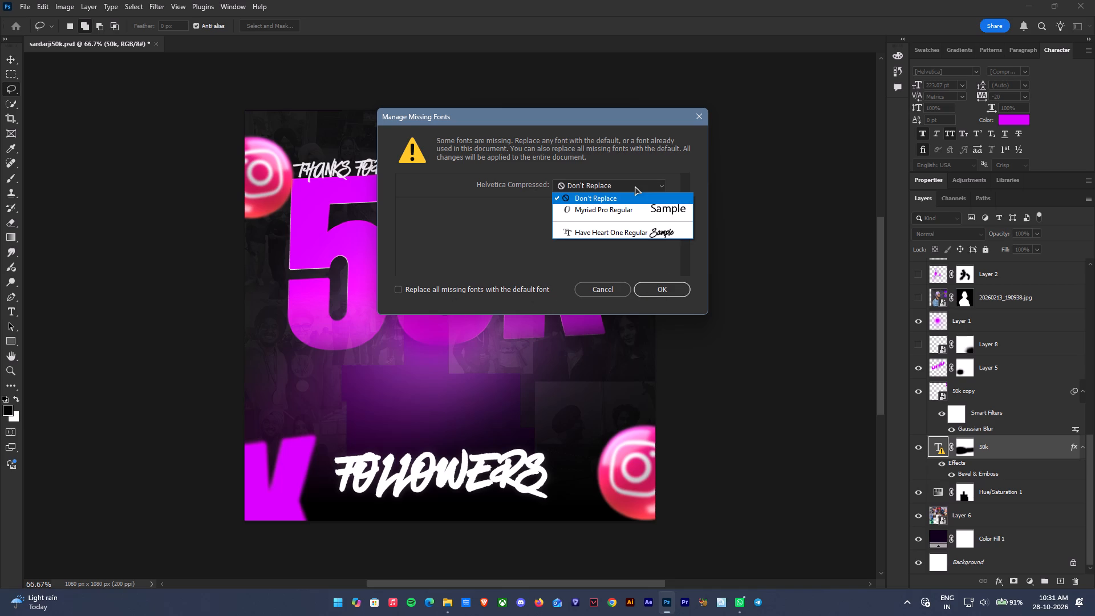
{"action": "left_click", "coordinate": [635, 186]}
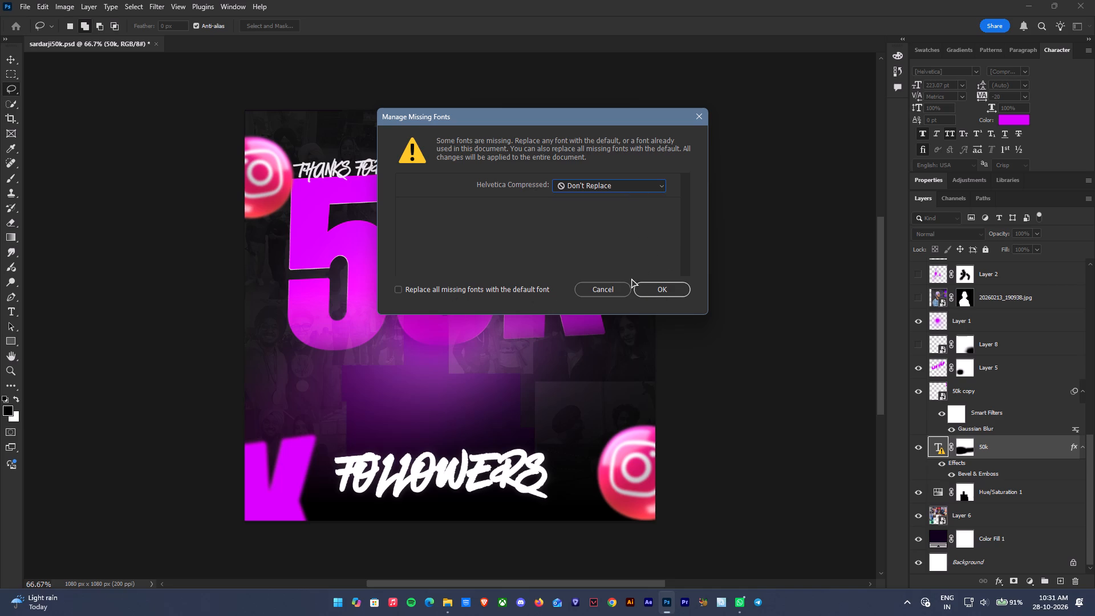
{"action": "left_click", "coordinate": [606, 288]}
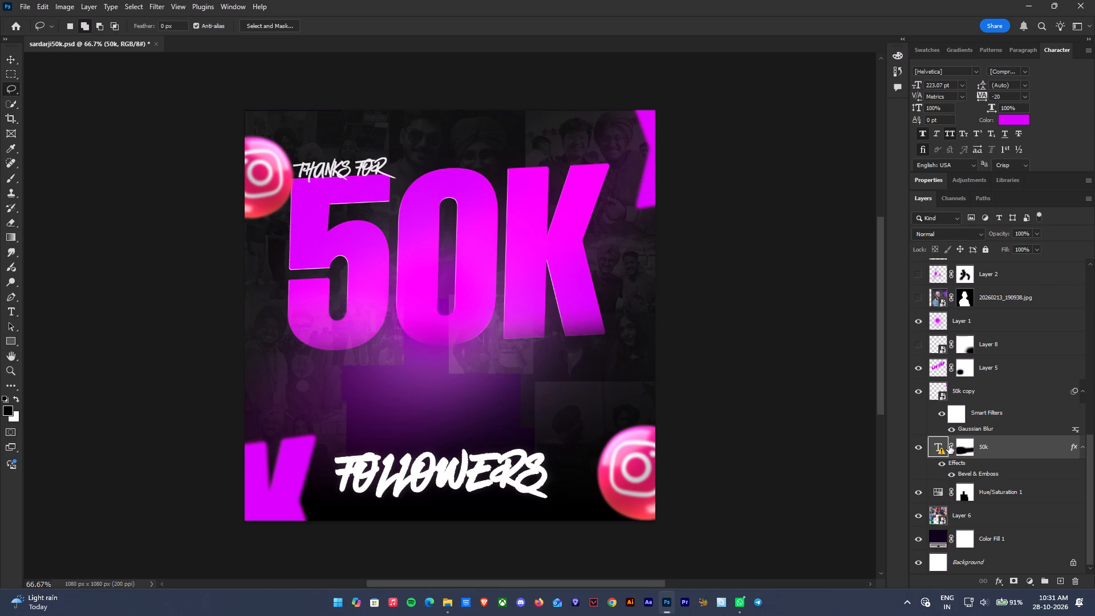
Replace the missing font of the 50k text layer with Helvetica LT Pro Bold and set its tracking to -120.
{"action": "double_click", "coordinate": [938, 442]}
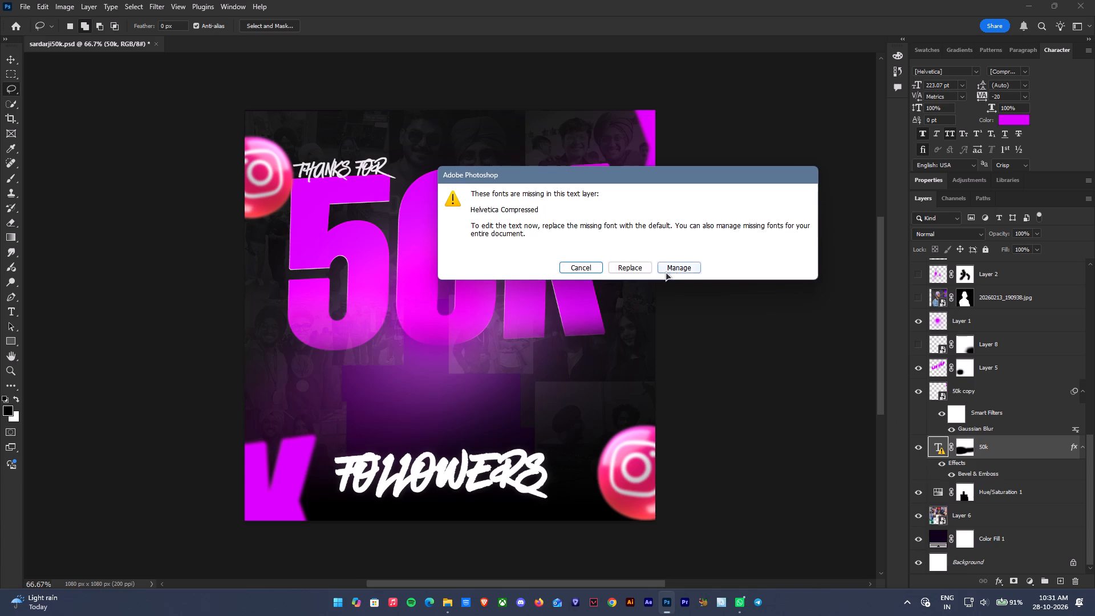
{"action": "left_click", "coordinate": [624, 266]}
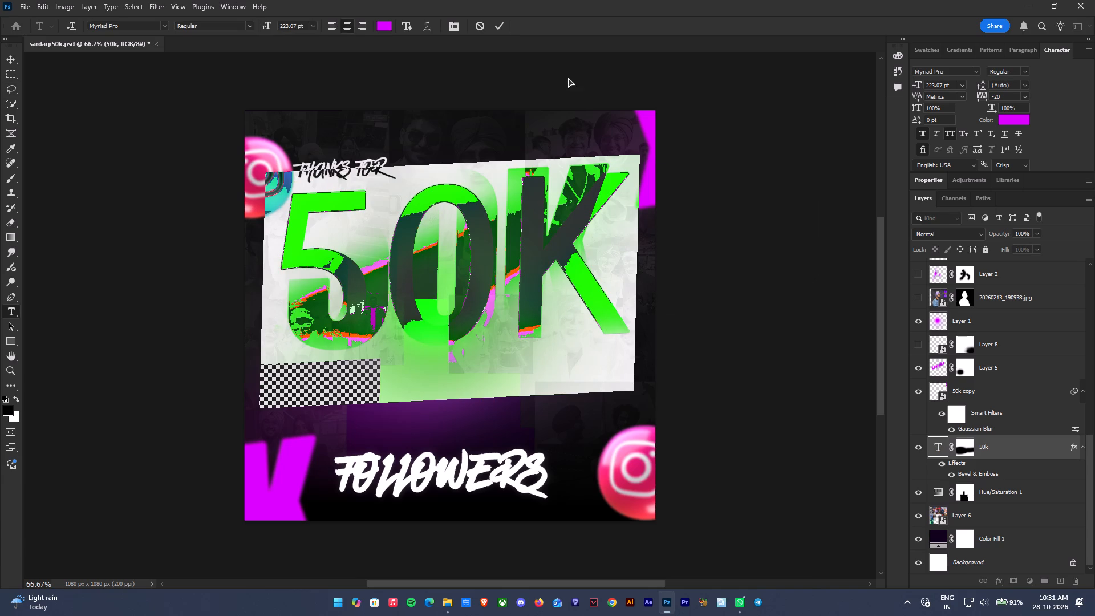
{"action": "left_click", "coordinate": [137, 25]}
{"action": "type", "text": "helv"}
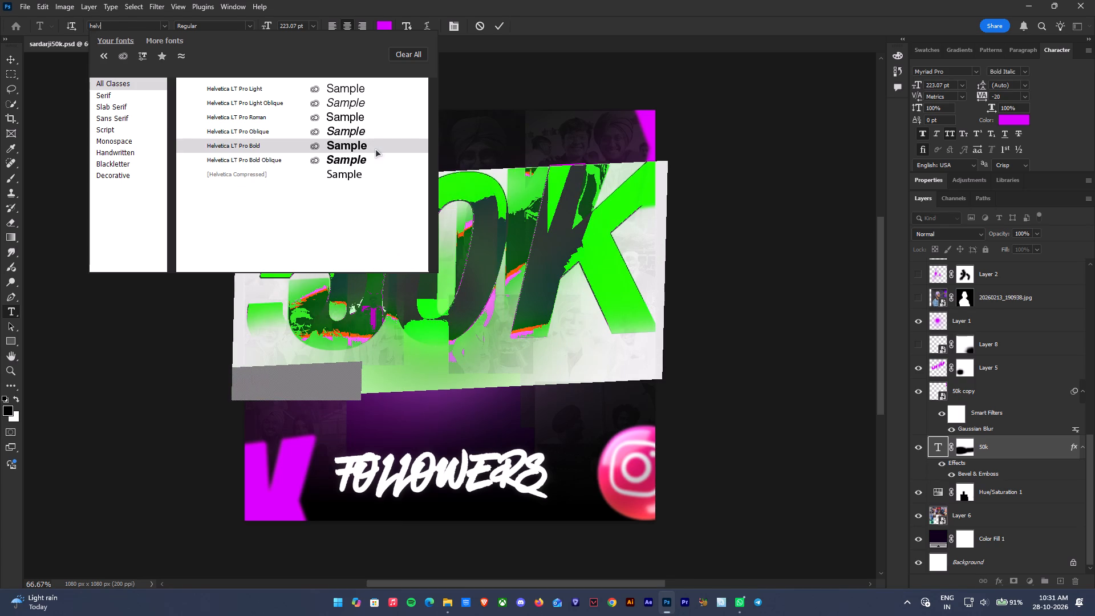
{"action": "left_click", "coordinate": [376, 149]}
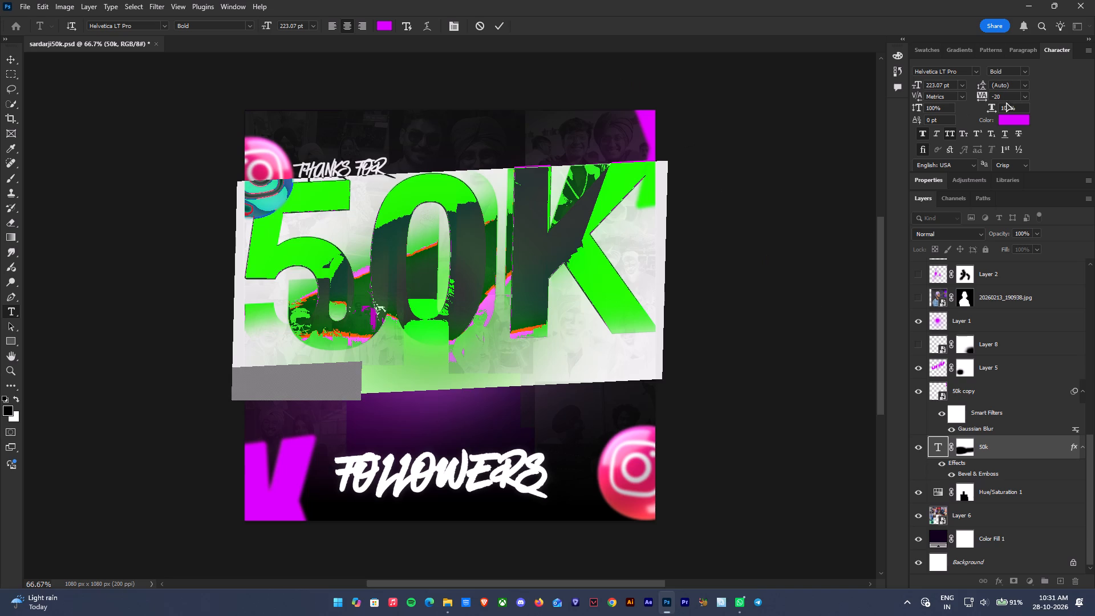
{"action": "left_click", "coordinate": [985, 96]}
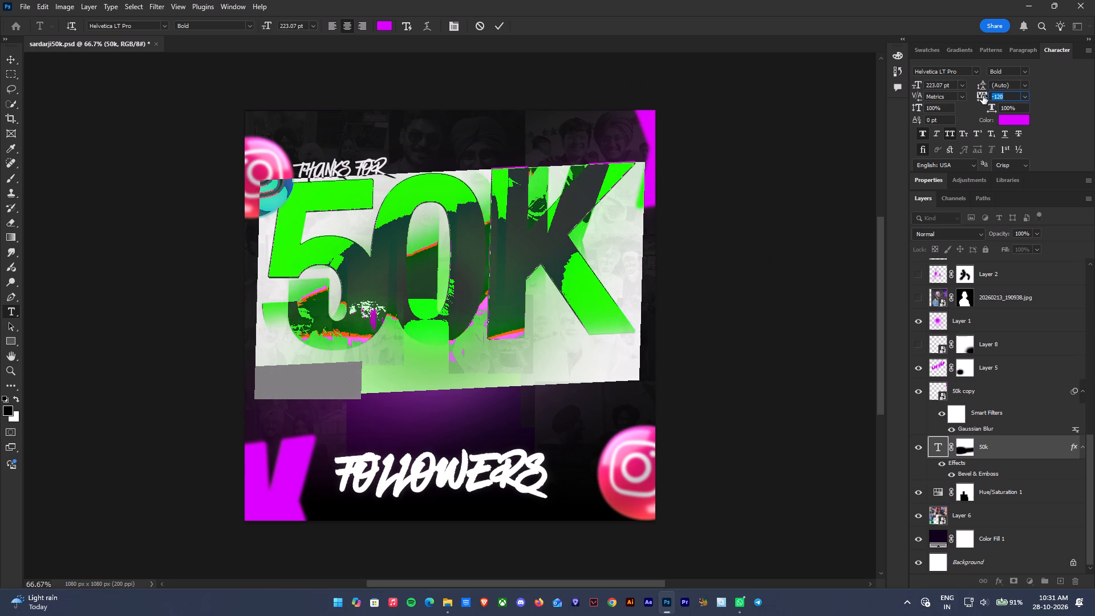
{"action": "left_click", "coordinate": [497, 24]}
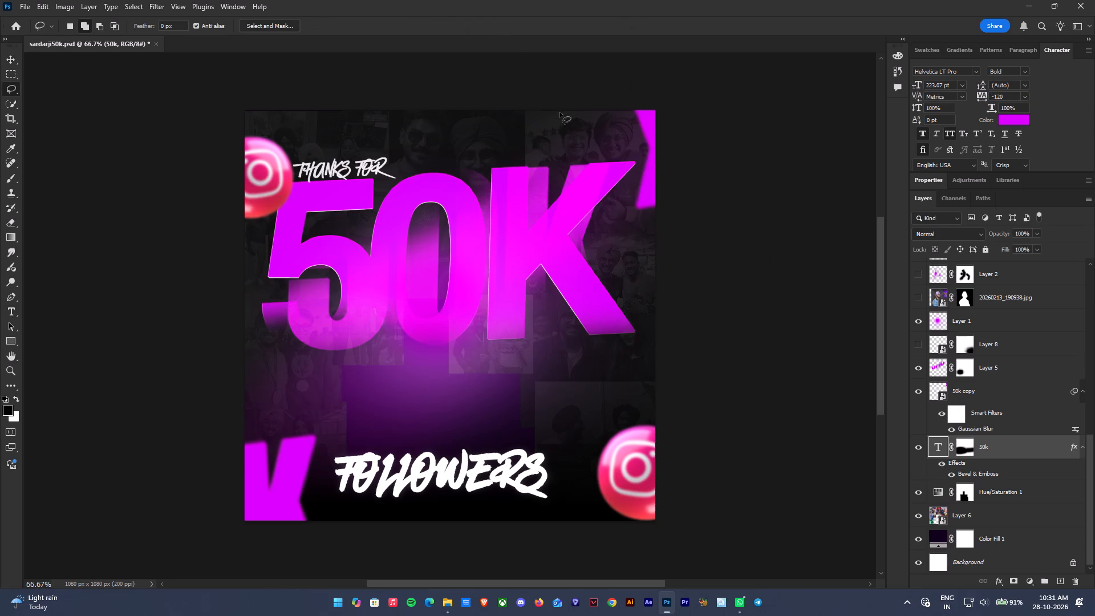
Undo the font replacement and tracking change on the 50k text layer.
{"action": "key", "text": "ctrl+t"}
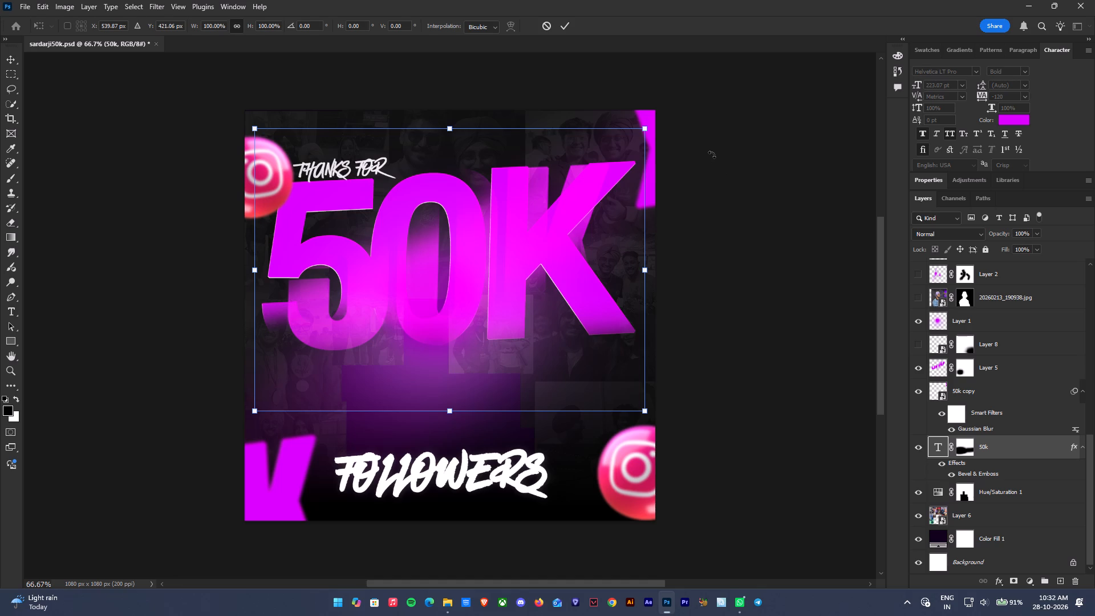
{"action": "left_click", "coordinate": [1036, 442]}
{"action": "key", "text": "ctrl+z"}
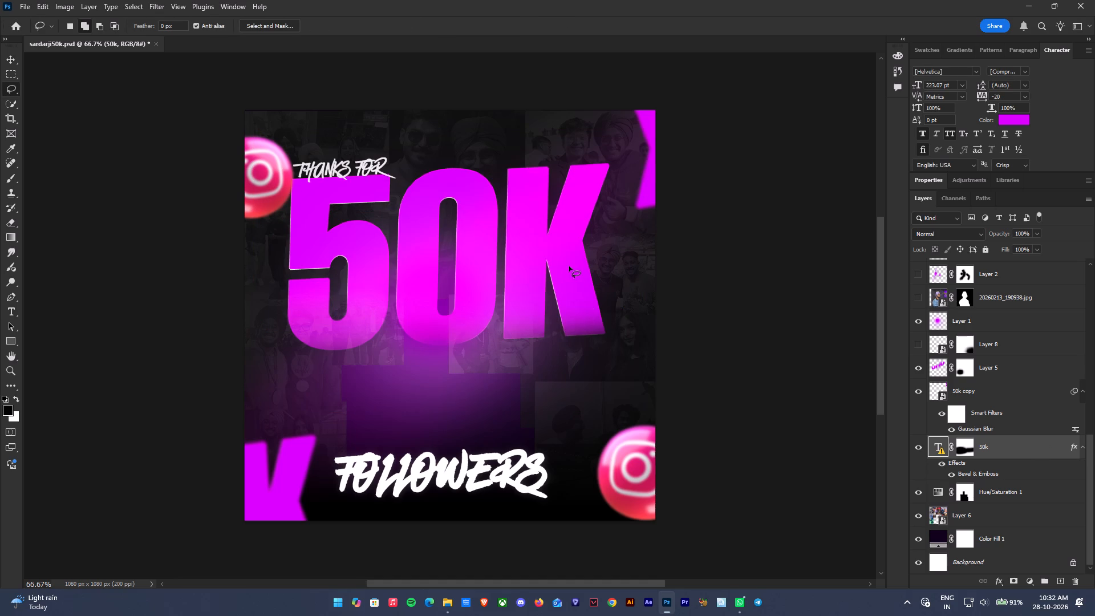
Replace the missing font of the 50k text layer with the default Myriad Pro, in Bold with tracking of -120.
{"action": "double_click", "coordinate": [939, 443]}
{"action": "left_click", "coordinate": [635, 264]}
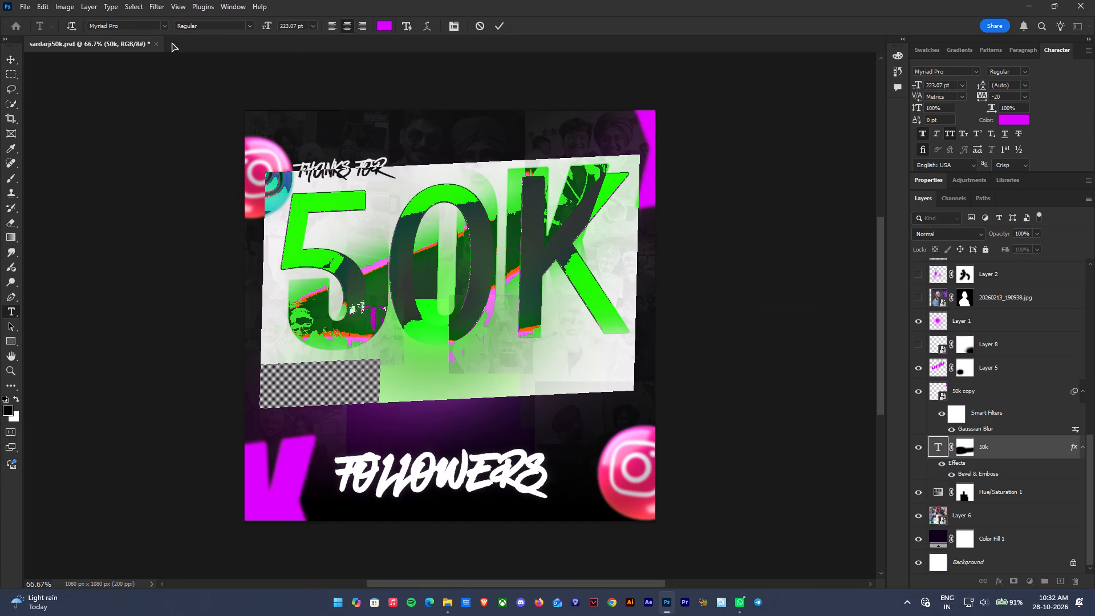
{"action": "left_click", "coordinate": [247, 24]}
{"action": "left_click", "coordinate": [236, 84]}
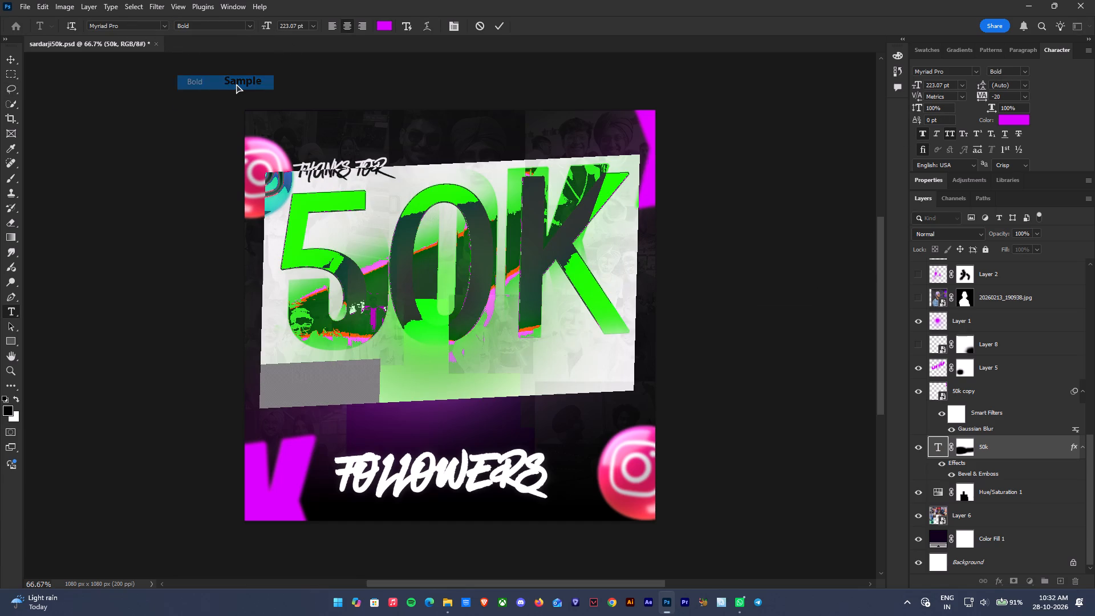
{"action": "left_click", "coordinate": [982, 96]}
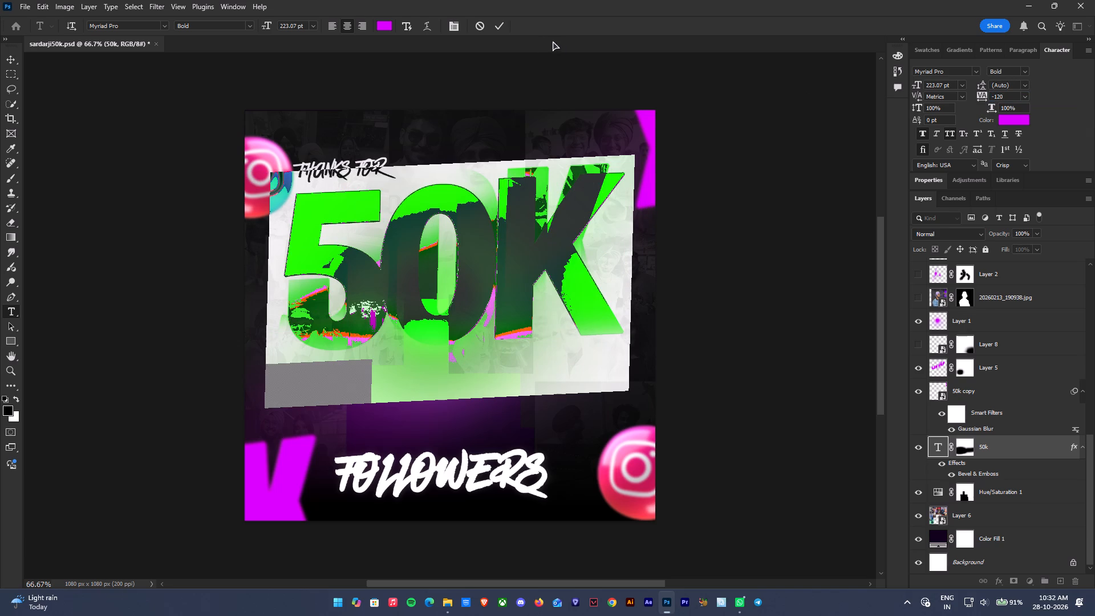
{"action": "left_click", "coordinate": [502, 21]}
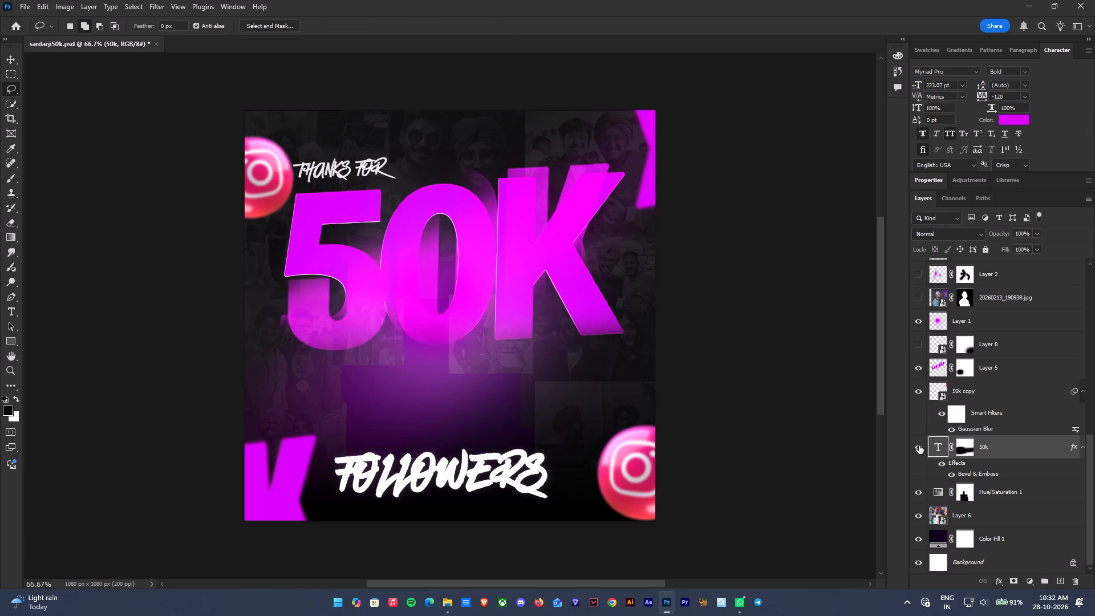
Hide the 50k copy layer and Layer 5 so only the editable number text shows.
{"action": "left_click", "coordinate": [919, 391]}
{"action": "left_click", "coordinate": [918, 363]}
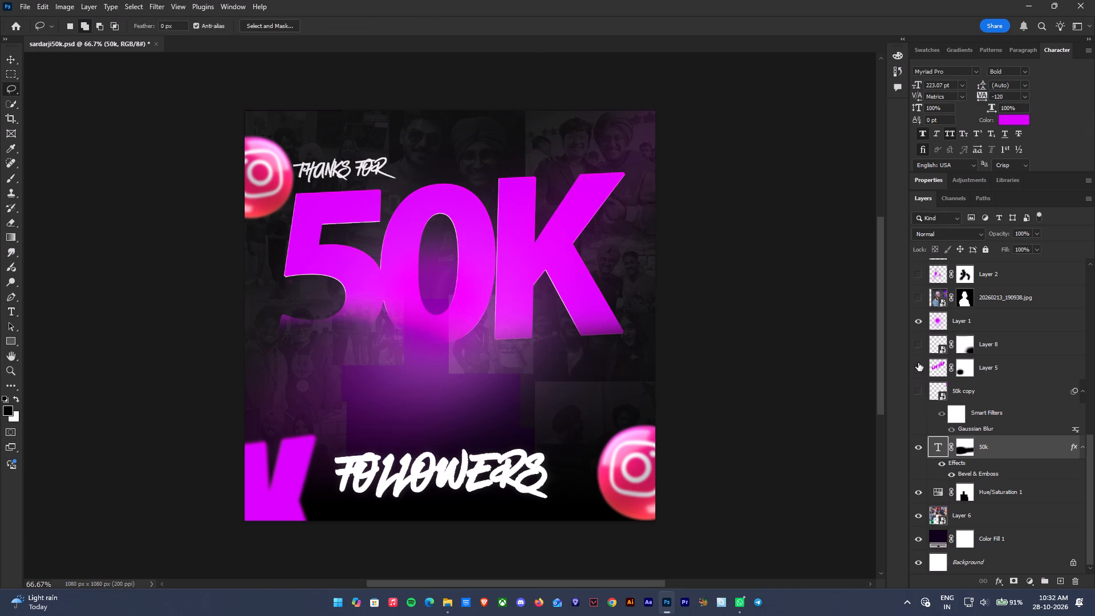
Delete the 0 from the large 50K text so it reads 5K.
{"action": "double_click", "coordinate": [938, 447]}
{"action": "left_click", "coordinate": [485, 262]}
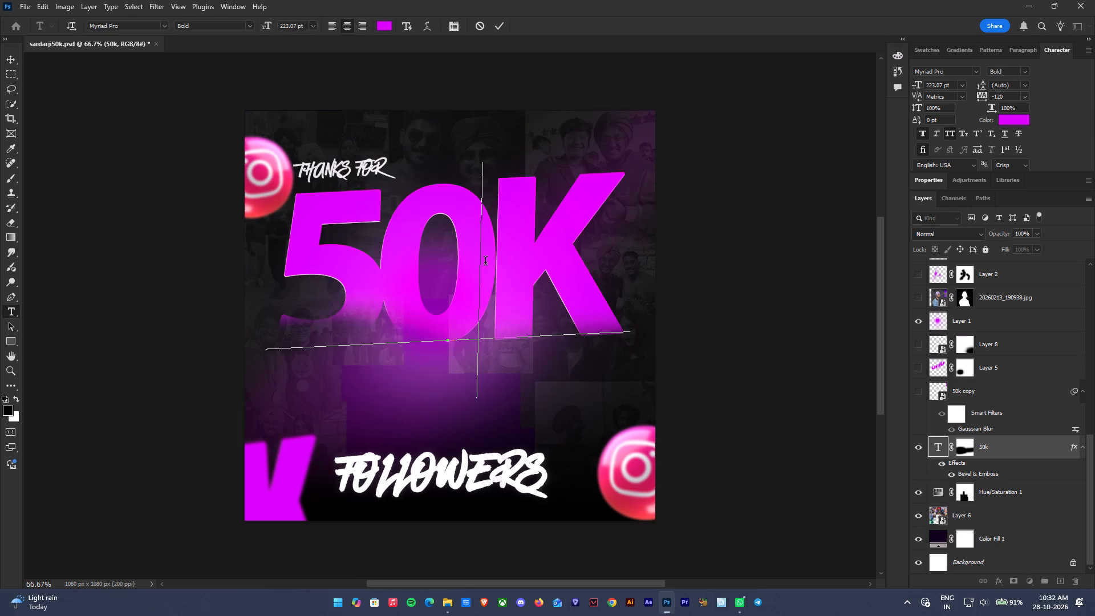
{"action": "key", "text": "BackSpace"}
{"action": "left_click", "coordinate": [505, 27]}
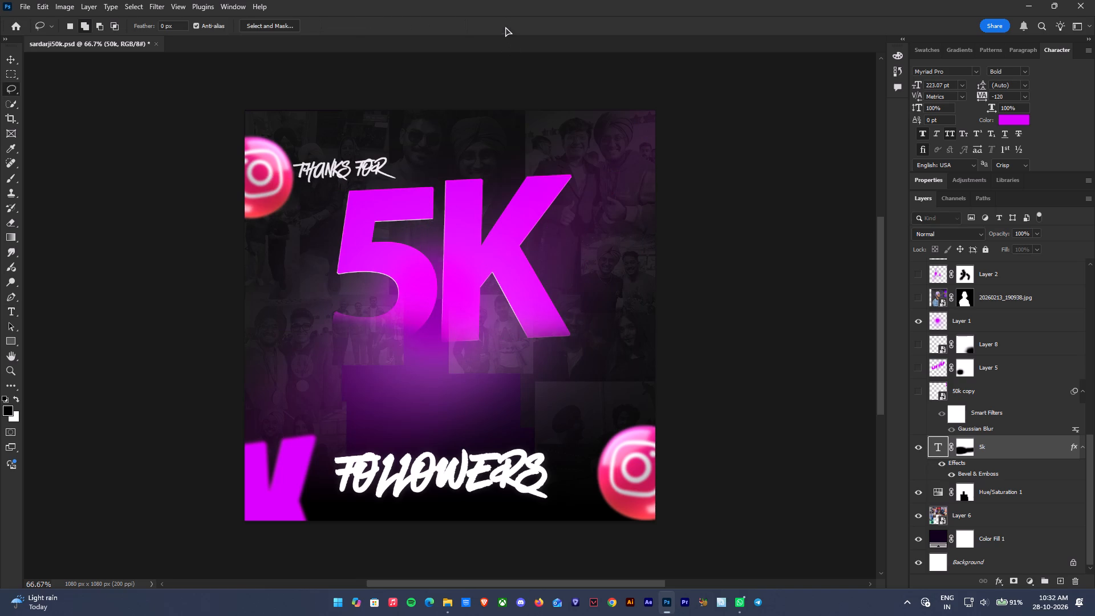
Target the 5k text layer's mask and ready a soft brush of about 316 px.
{"action": "left_click", "coordinate": [960, 455]}
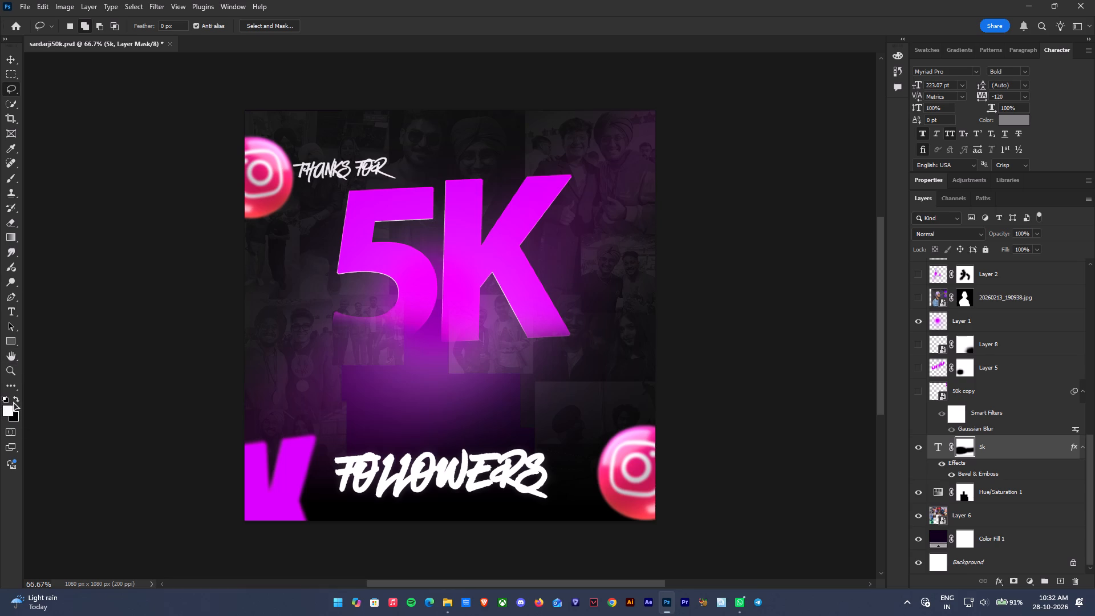
{"action": "left_click", "coordinate": [6, 183]}
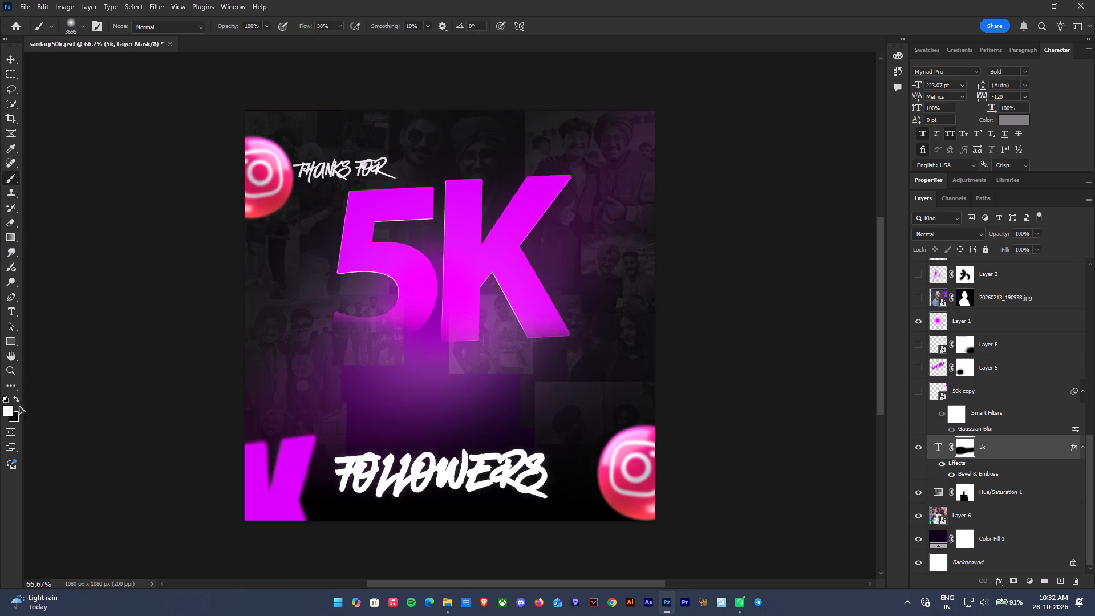
{"action": "left_click", "coordinate": [14, 401]}
{"action": "right_click_drag", "start_coordinate": [412, 278], "coordinate": [433, 287], "text": "alt"}
{"action": "right_click_drag", "start_coordinate": [434, 287], "coordinate": [0, 291], "text": "alt"}
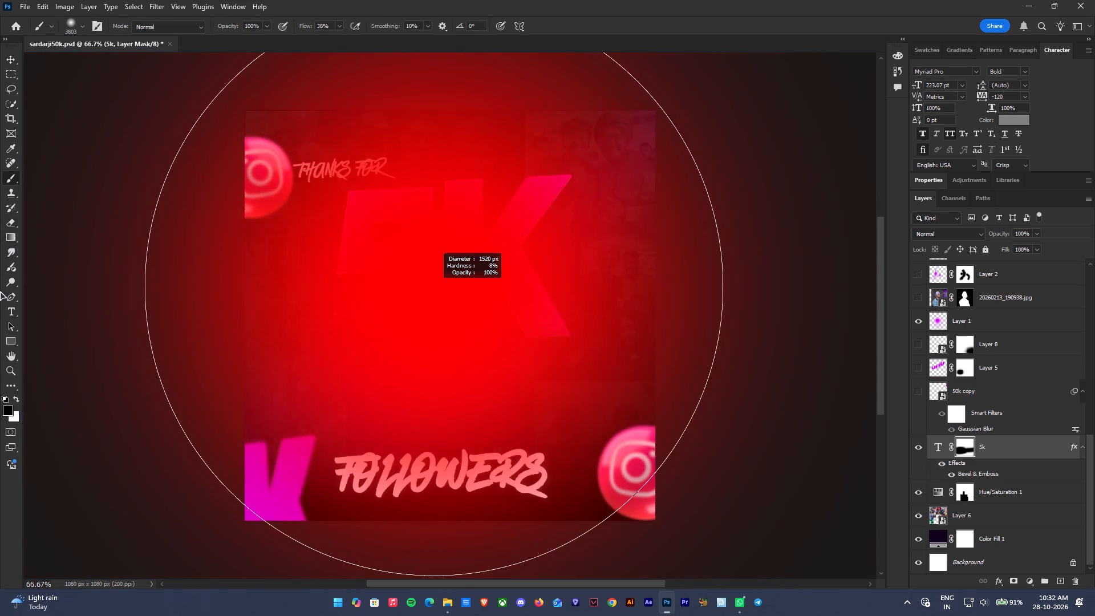
{"action": "right_click_drag", "start_coordinate": [0, 291], "coordinate": [3, 301], "text": "alt"}
{"action": "right_click_drag", "start_coordinate": [363, 258], "coordinate": [70, 297], "text": "alt"}
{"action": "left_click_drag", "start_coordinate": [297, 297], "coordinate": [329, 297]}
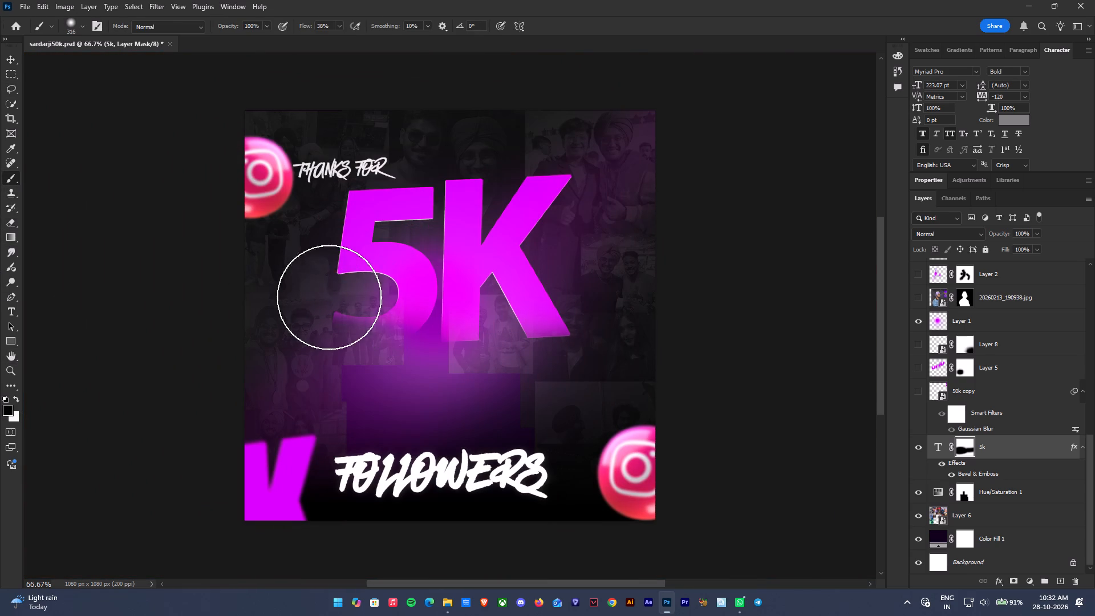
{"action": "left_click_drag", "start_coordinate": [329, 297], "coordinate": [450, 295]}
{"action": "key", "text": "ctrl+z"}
Paint white on the 5k layer mask to reveal the faded lower parts of the 5 and the K.
{"action": "left_click", "coordinate": [13, 404]}
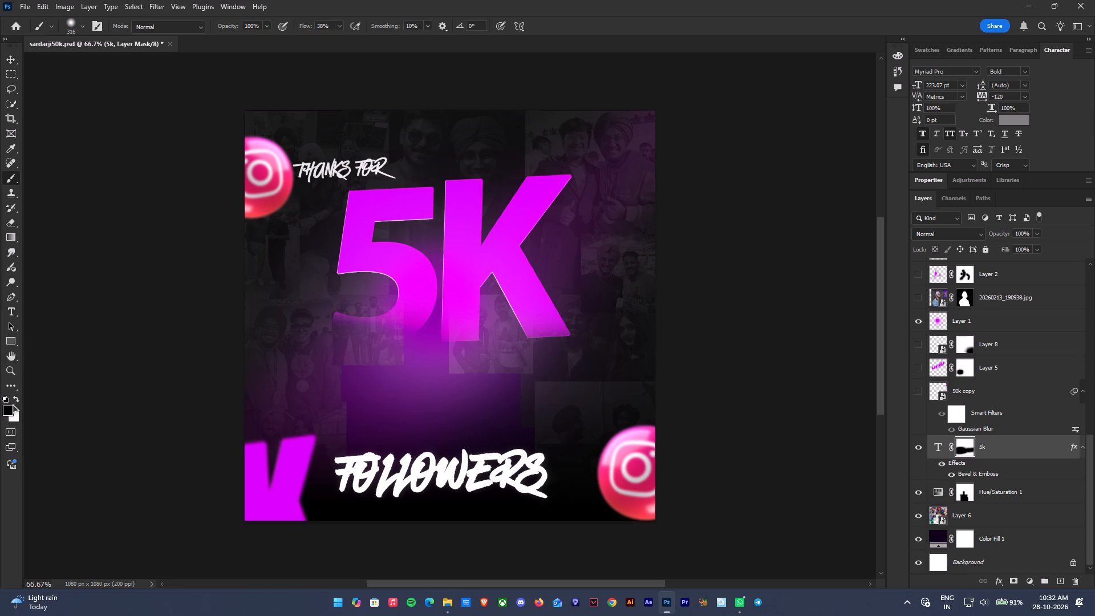
{"action": "left_click", "coordinate": [15, 399]}
{"action": "left_click_drag", "start_coordinate": [476, 322], "coordinate": [524, 313]}
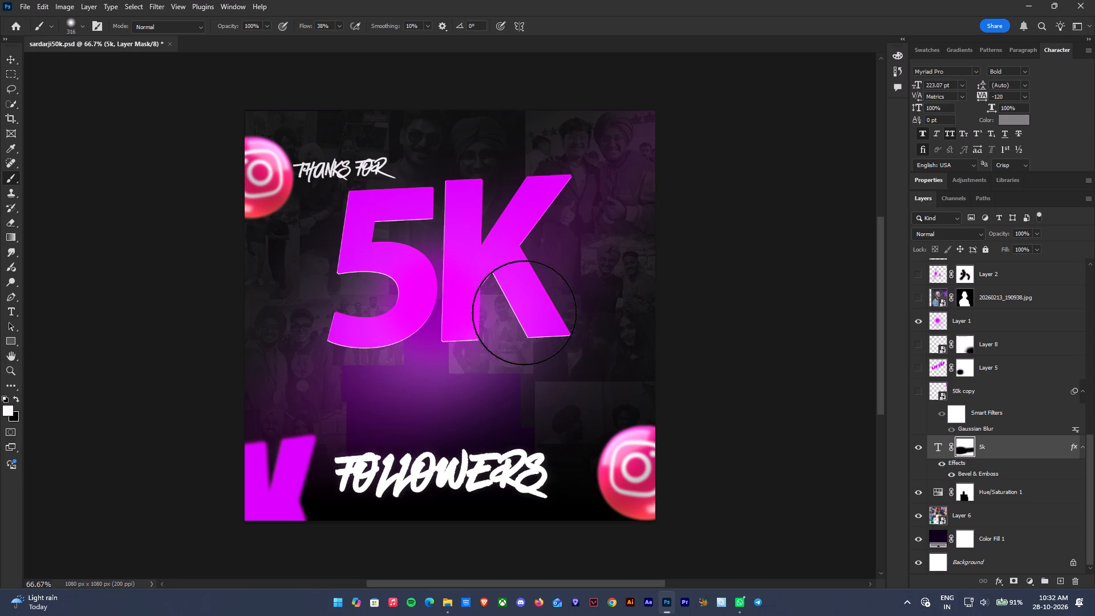
{"action": "left_click_drag", "start_coordinate": [524, 313], "coordinate": [518, 290]}
Enlarge the 5K text to about 113% and reposition it between the THANKS FOR and FOLLOWERS lettering.
{"action": "key", "text": "ctrl+t"}
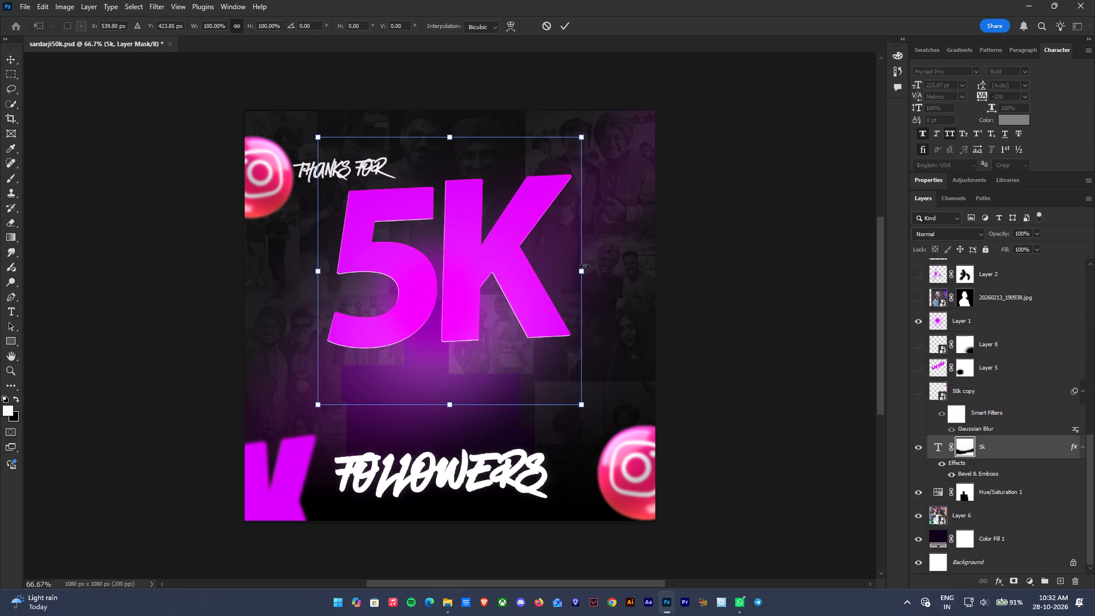
{"action": "left_click_drag", "start_coordinate": [581, 404], "coordinate": [627, 430]}
{"action": "left_click_drag", "start_coordinate": [558, 328], "coordinate": [535, 319]}
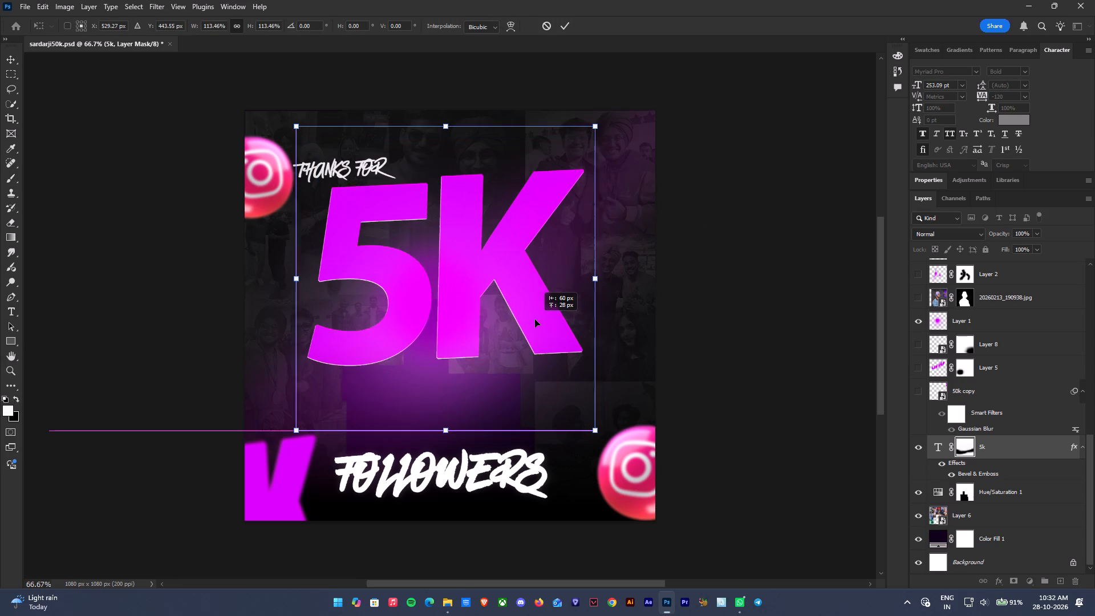
{"action": "left_click_drag", "start_coordinate": [535, 319], "coordinate": [533, 321]}
{"action": "key", "text": "Return"}
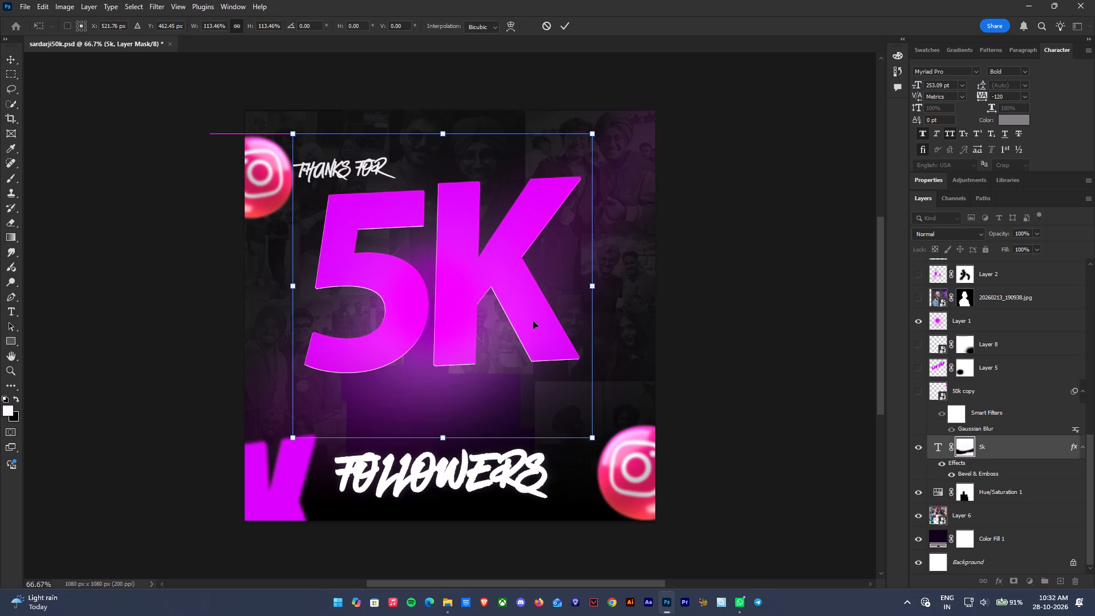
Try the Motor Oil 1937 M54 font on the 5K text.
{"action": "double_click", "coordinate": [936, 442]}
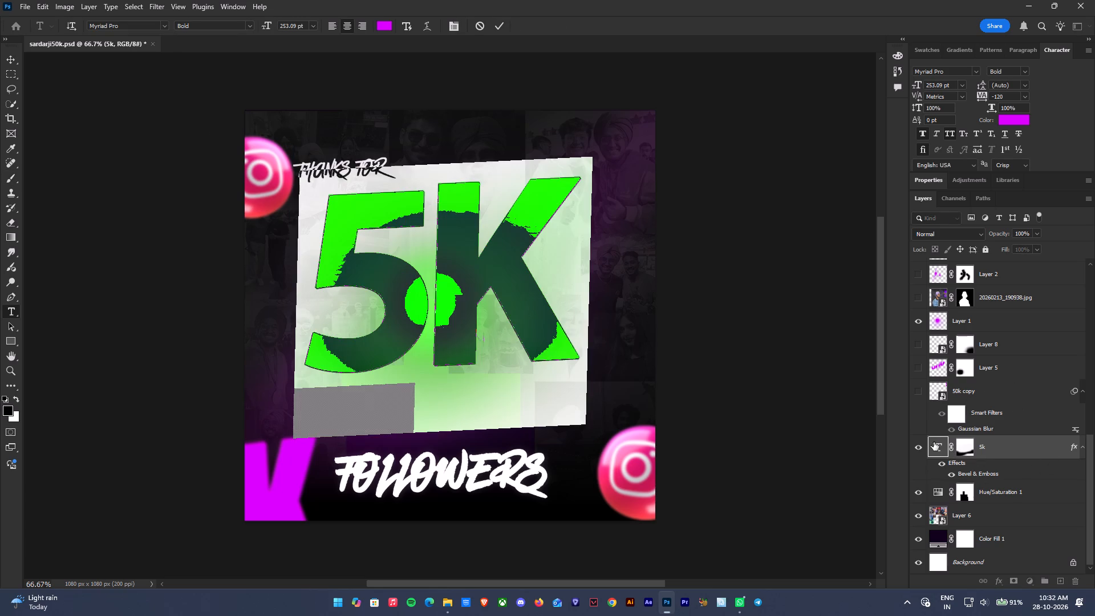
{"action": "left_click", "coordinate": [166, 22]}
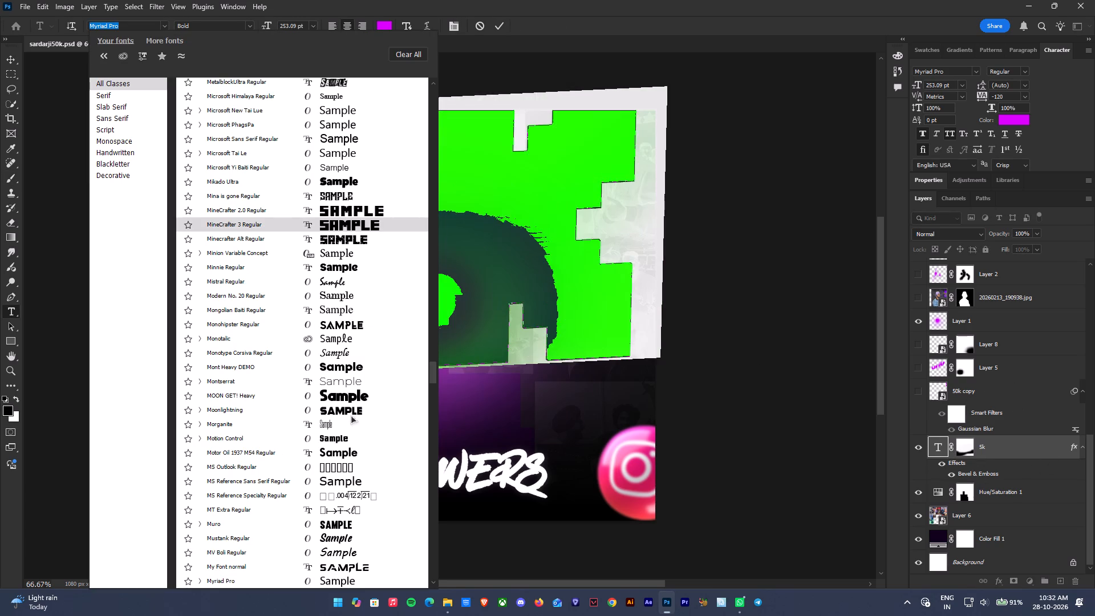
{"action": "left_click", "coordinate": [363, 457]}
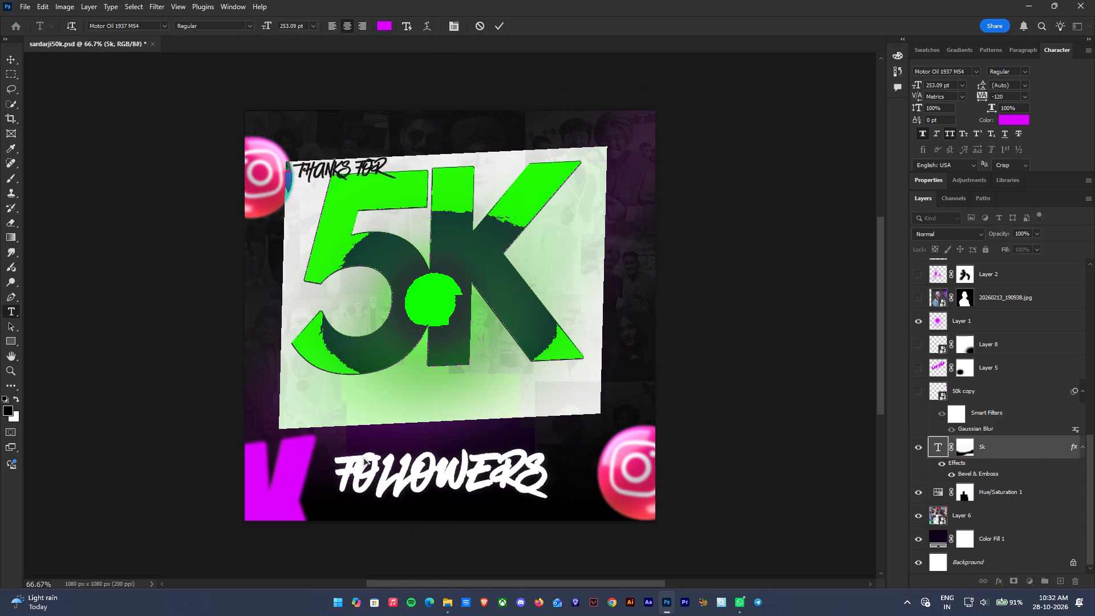
Search the fonts for "lemon" and set the 5K text to Lemon/Milk Bold.
{"action": "left_click", "coordinate": [163, 30]}
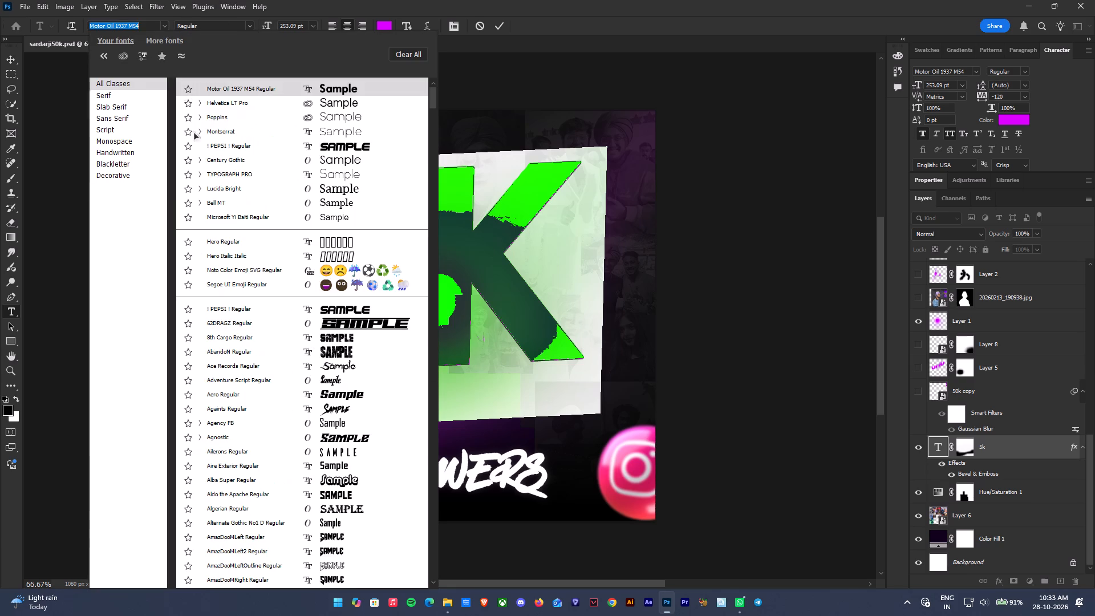
{"action": "scroll", "coordinate": [204, 169], "scroll_direction": "up", "scroll_amount": 9}
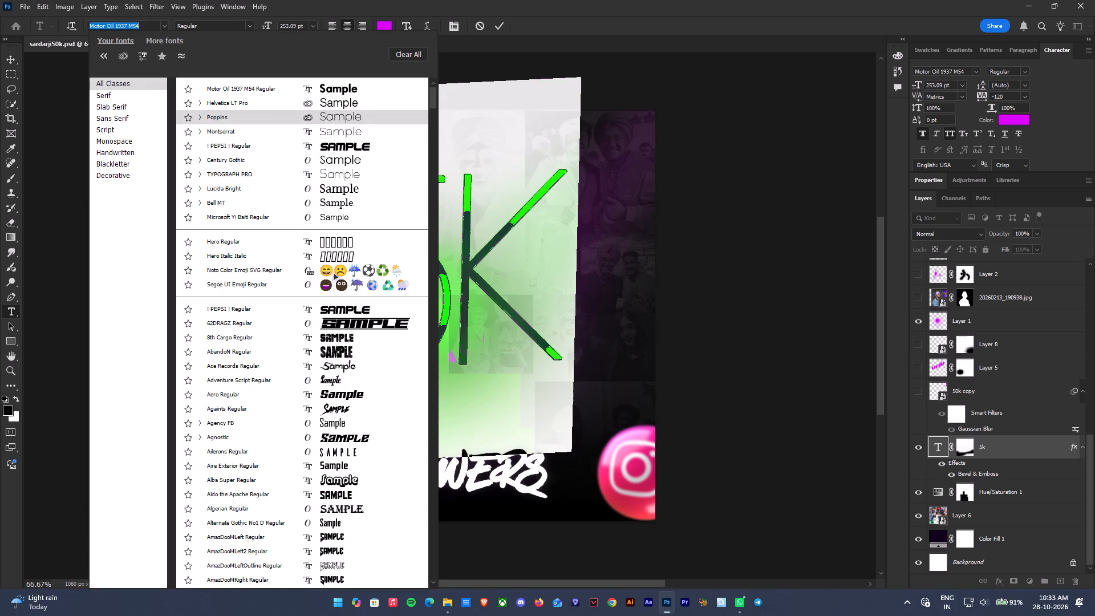
{"action": "scroll", "coordinate": [335, 290], "scroll_direction": "down", "scroll_amount": 15}
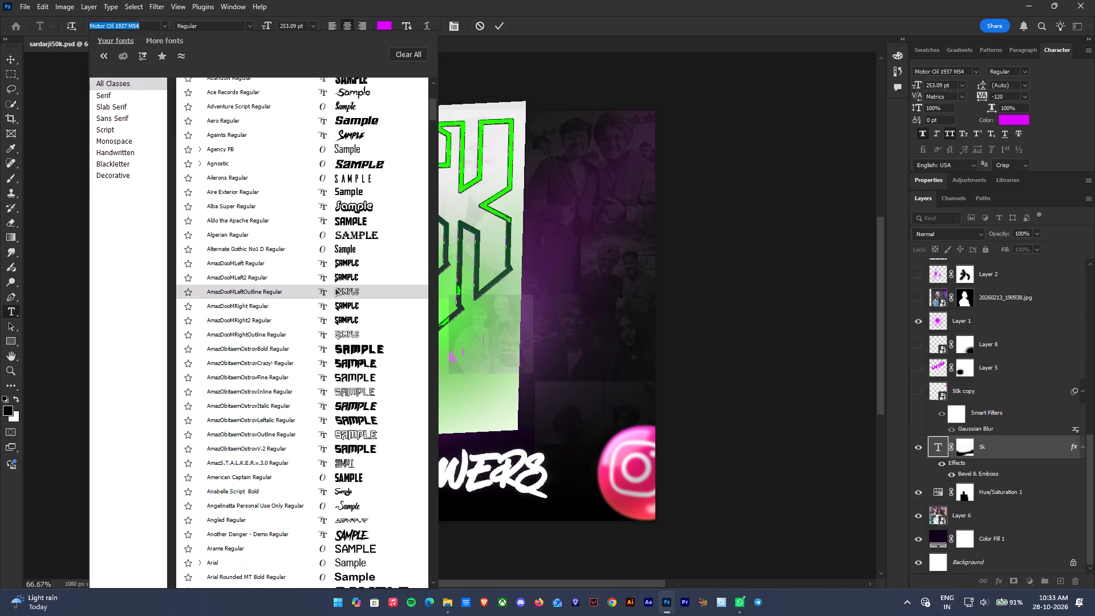
{"action": "scroll", "coordinate": [335, 287], "scroll_direction": "down", "scroll_amount": 4}
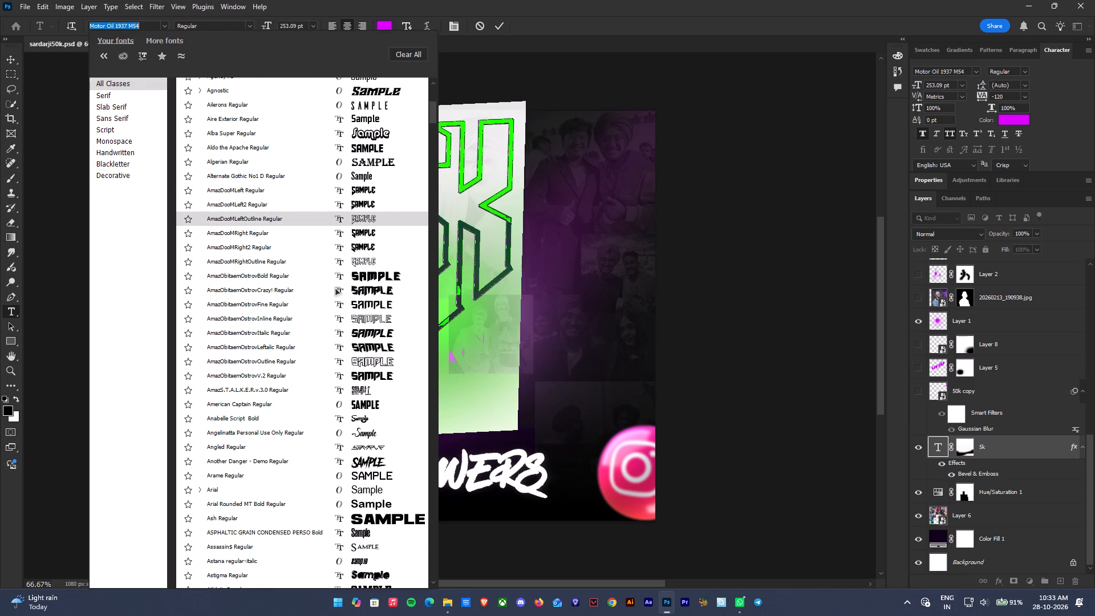
{"action": "type", "text": "lem,"}
{"action": "key", "text": "BackSpace"}
{"action": "type", "text": "on"}
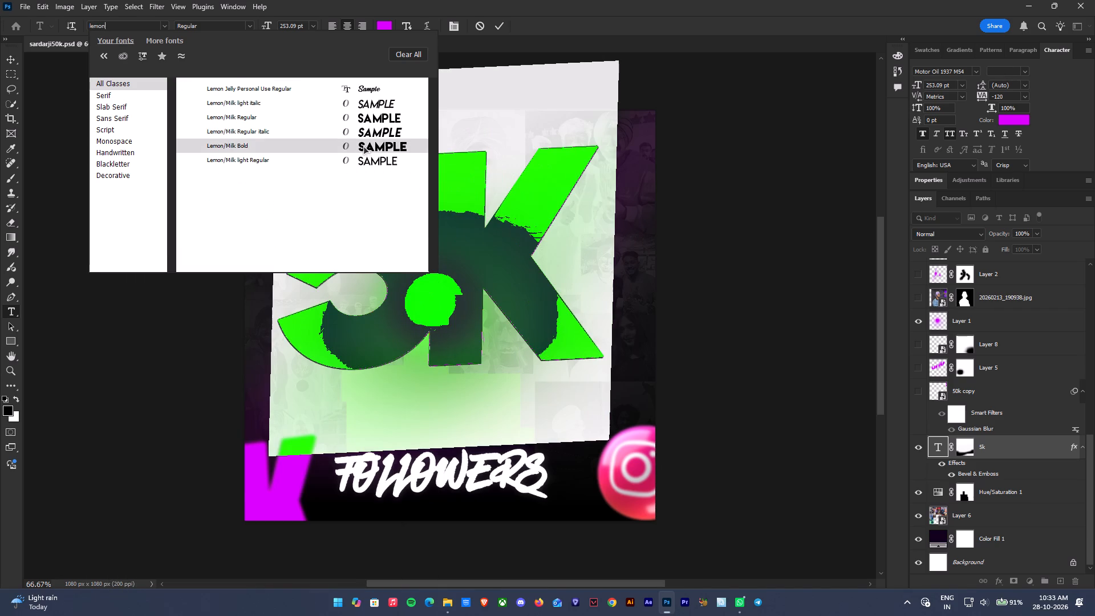
{"action": "left_click", "coordinate": [363, 145]}
{"action": "left_click", "coordinate": [501, 29]}
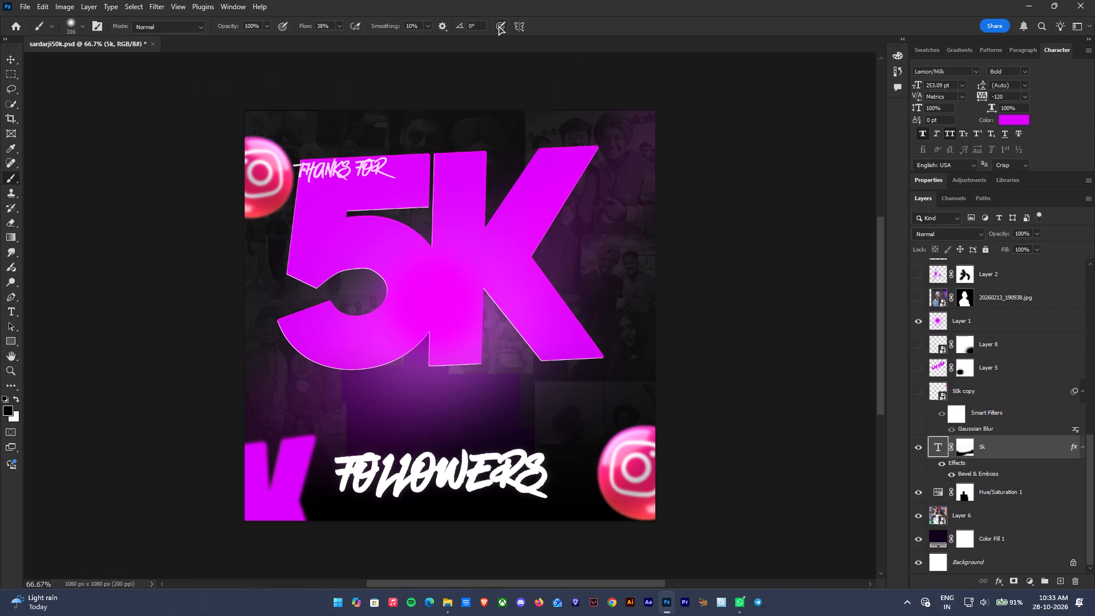
Set the tracking of the 5K text to -60.
{"action": "double_click", "coordinate": [938, 450]}
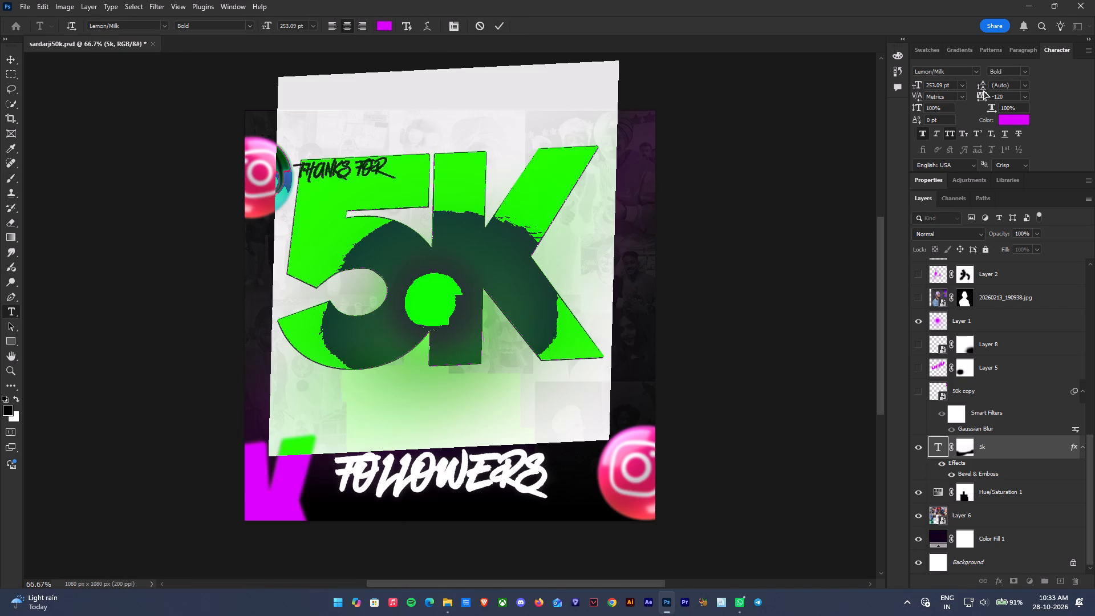
{"action": "left_click", "coordinate": [984, 91]}
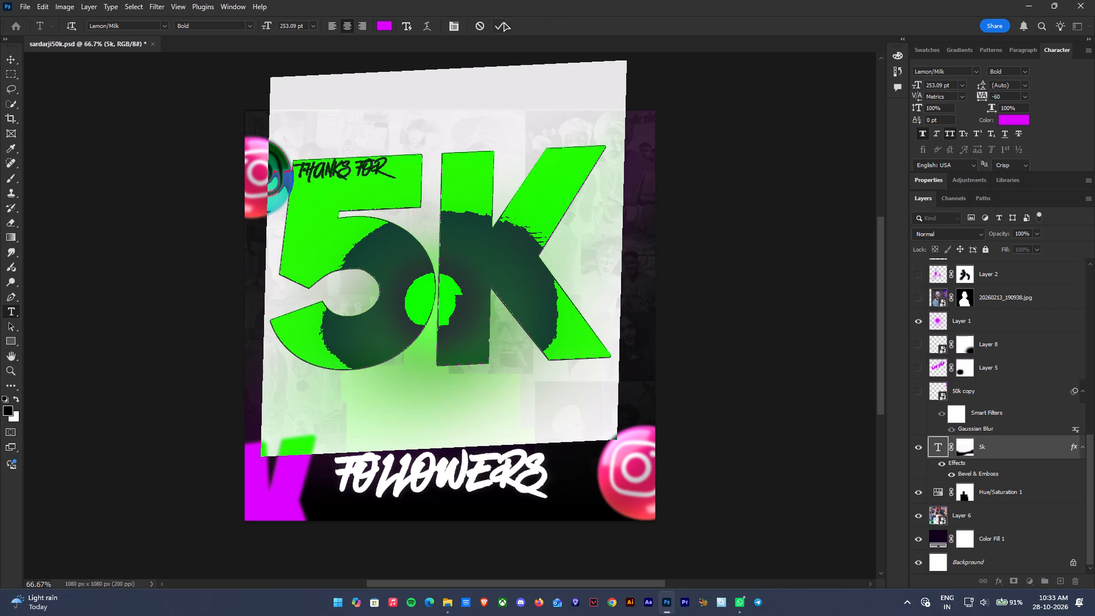
{"action": "left_click", "coordinate": [504, 22]}
Scale the 5K text down to about 93% and move it below the THANKS FOR lettering, roughly centred on the poster.
{"action": "key", "text": "ctrl+t"}
{"action": "left_click_drag", "start_coordinate": [627, 114], "coordinate": [607, 140]}
{"action": "left_click_drag", "start_coordinate": [522, 241], "coordinate": [530, 246]}
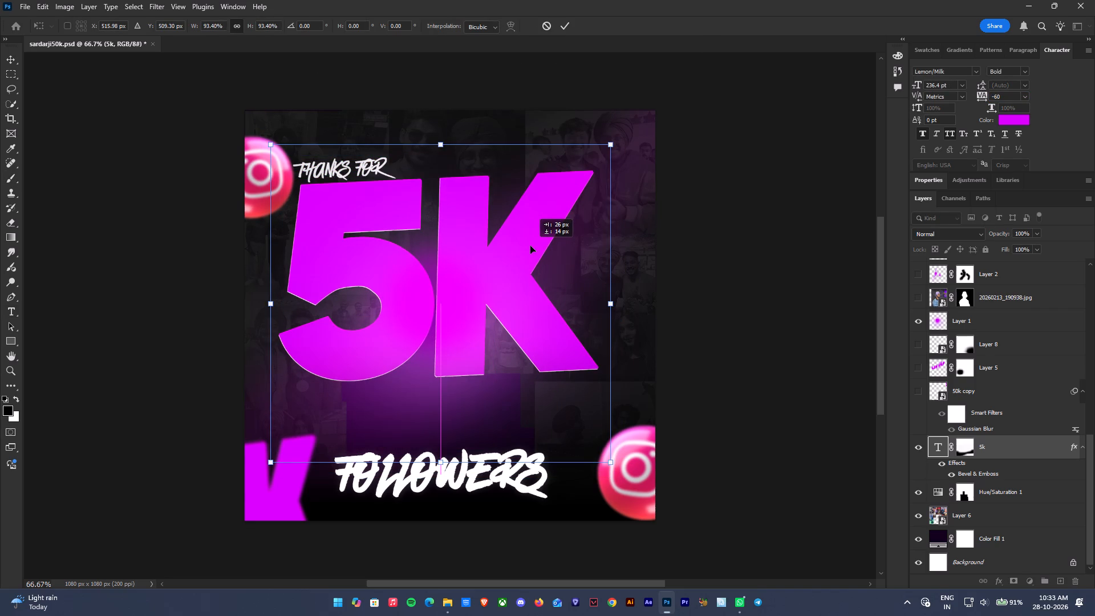
{"action": "left_click_drag", "start_coordinate": [530, 246], "coordinate": [533, 251]}
{"action": "key", "text": "Return"}
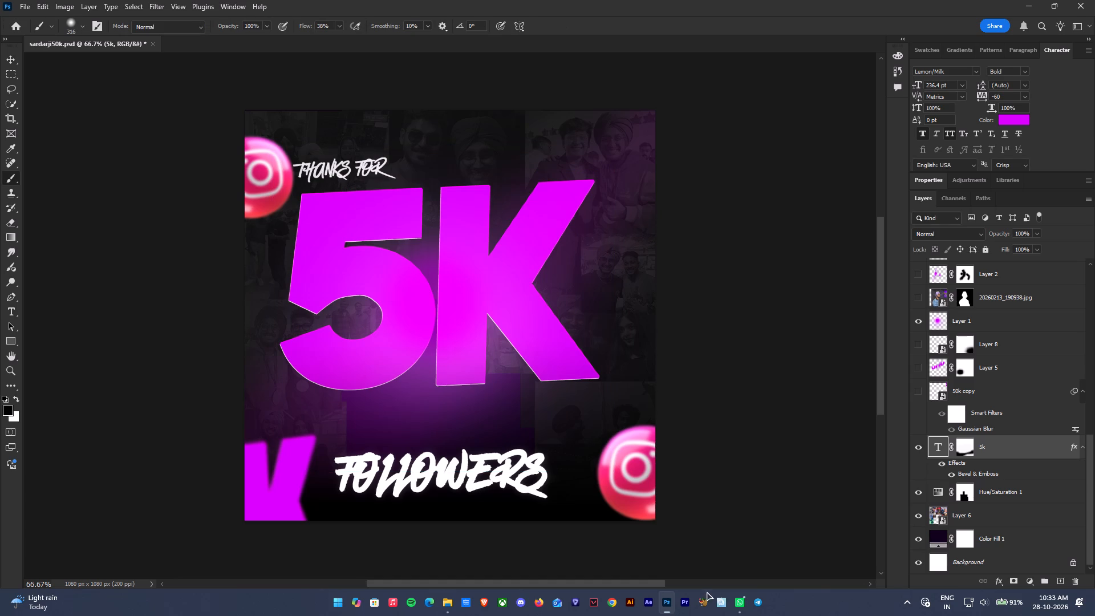
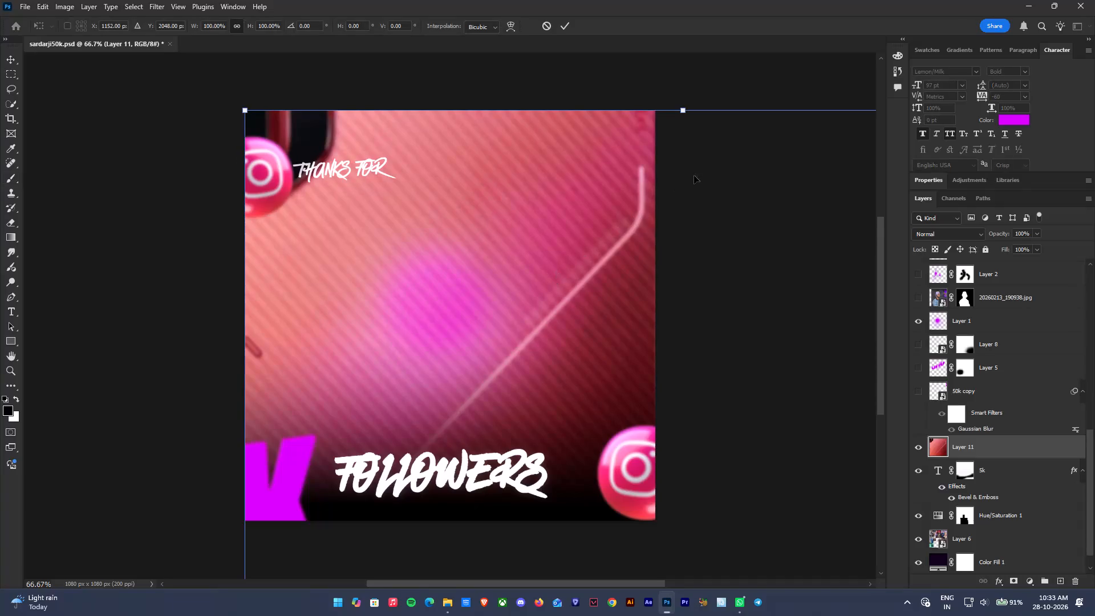
Scale the new turbaned-man photo down to about 57% and position it so he sits just right of the poster's centre, above FOLLOWERS.
{"action": "left_click_drag", "start_coordinate": [688, 111], "coordinate": [676, 539]}
{"action": "left_click_drag", "start_coordinate": [733, 561], "coordinate": [562, 144]}
{"action": "left_click_drag", "start_coordinate": [510, 117], "coordinate": [525, 374]}
{"action": "left_click_drag", "start_coordinate": [551, 502], "coordinate": [465, 149]}
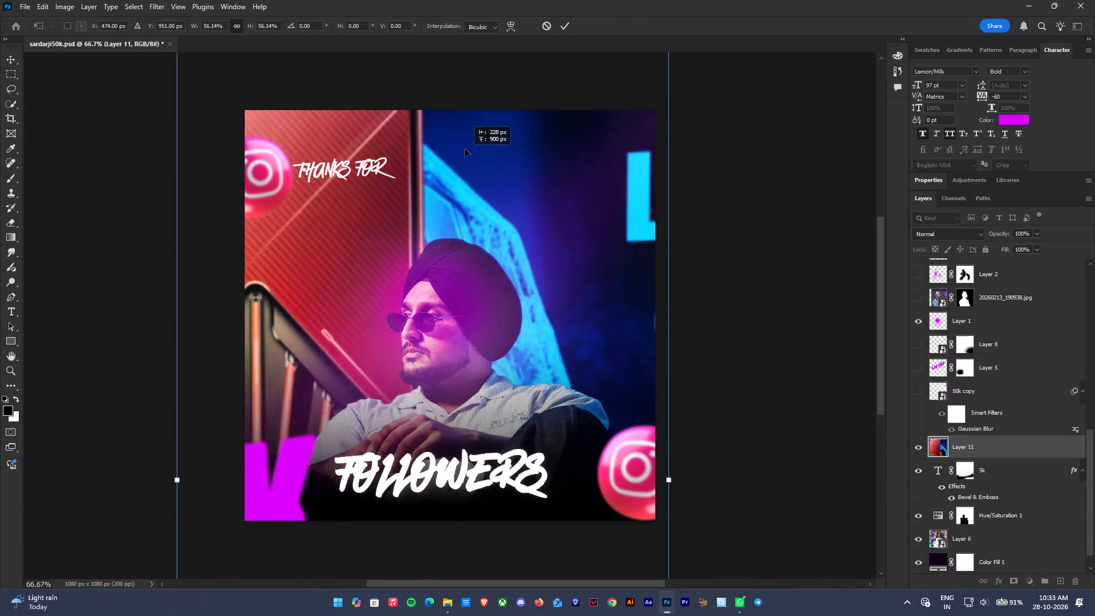
{"action": "left_click_drag", "start_coordinate": [465, 149], "coordinate": [481, 96]}
{"action": "left_click_drag", "start_coordinate": [690, 406], "coordinate": [698, 406]}
{"action": "left_click_drag", "start_coordinate": [610, 352], "coordinate": [595, 347]}
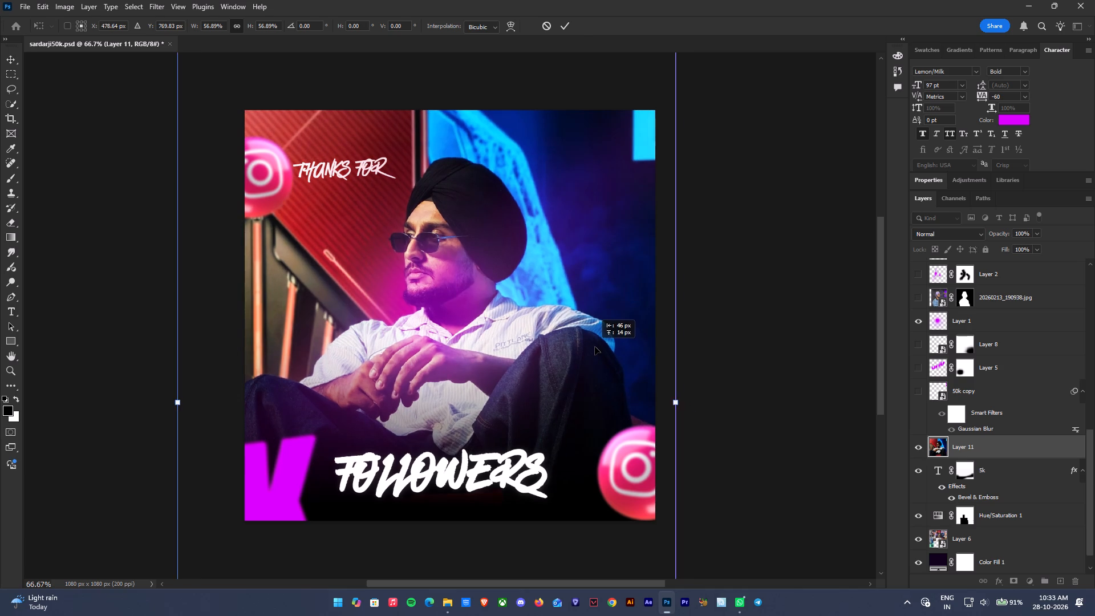
{"action": "left_click_drag", "start_coordinate": [595, 347], "coordinate": [597, 347]}
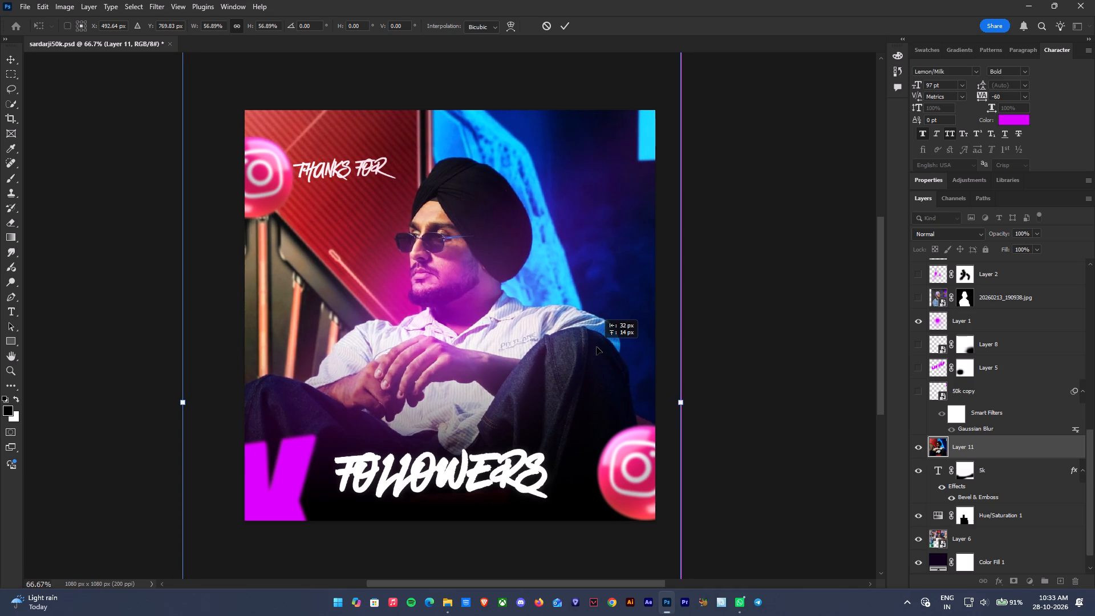
{"action": "left_click_drag", "start_coordinate": [597, 347], "coordinate": [595, 347]}
{"action": "left_click_drag", "start_coordinate": [595, 347], "coordinate": [594, 347]}
{"action": "left_click_drag", "start_coordinate": [639, 379], "coordinate": [651, 376]}
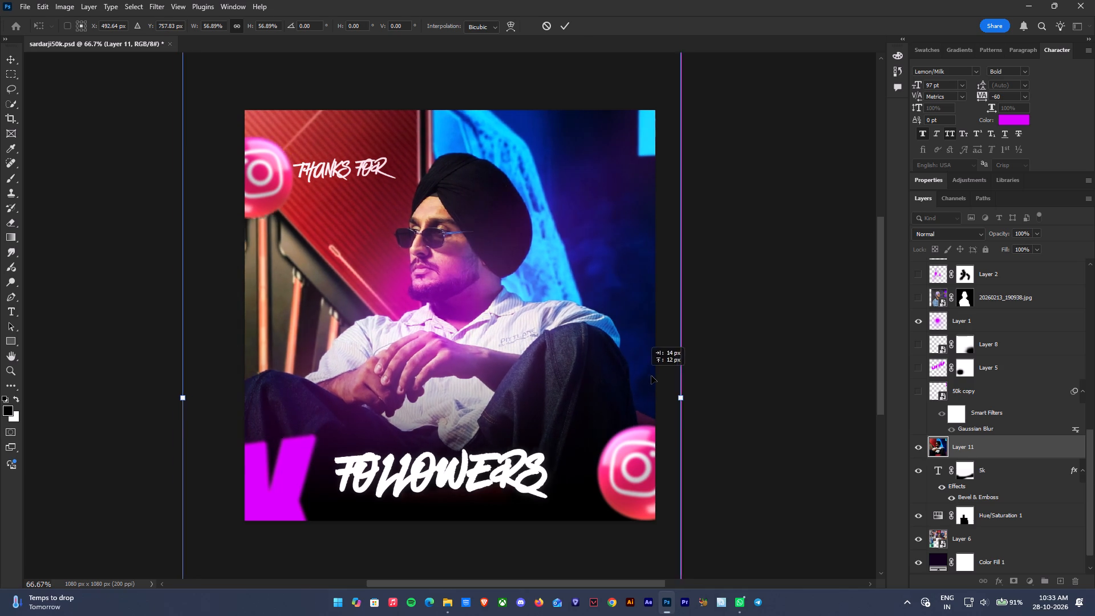
{"action": "left_click_drag", "start_coordinate": [651, 376], "coordinate": [657, 376]}
{"action": "key", "text": "Return"}
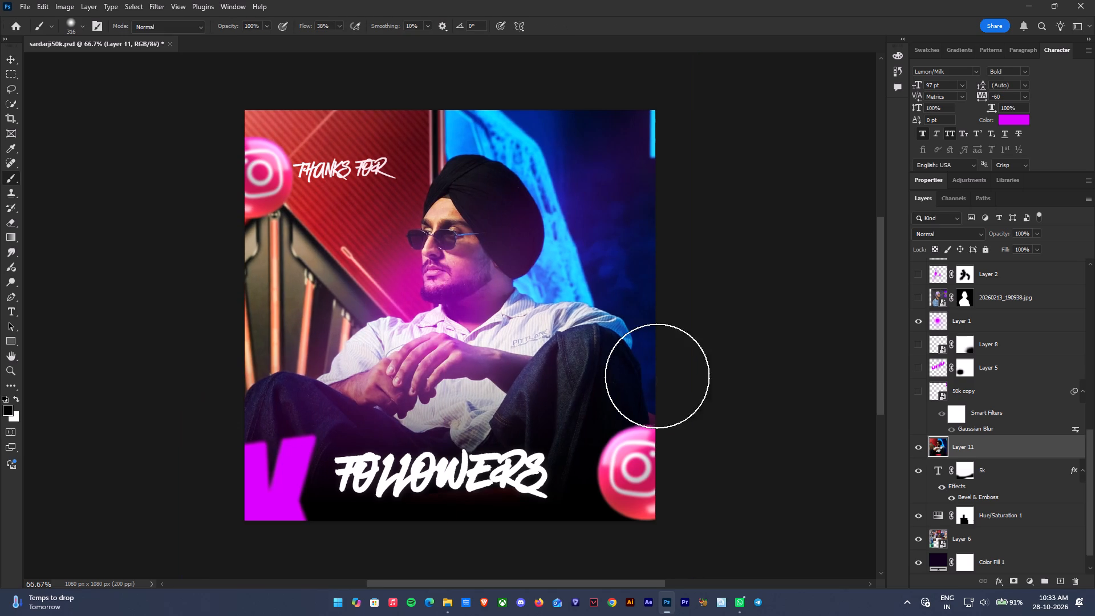
Hide the magenta glow on Layer 1 over the man's photo.
{"action": "left_click", "coordinate": [916, 317]}
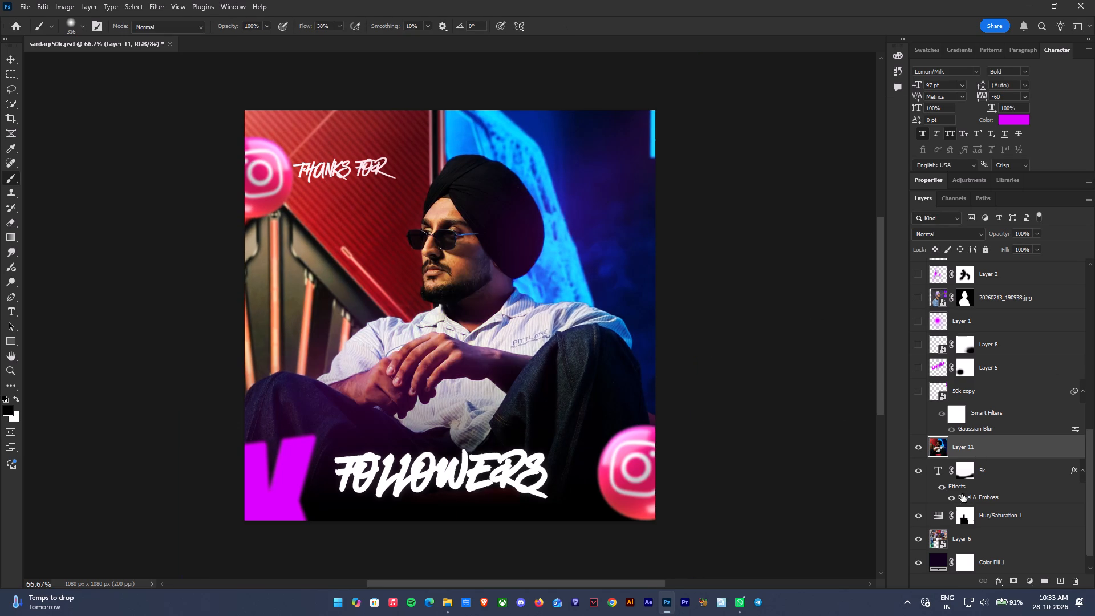
Select the man in the Layer 11 photo with Select Subject and copy him onto a new layer.
{"action": "left_click", "coordinate": [132, 0]}
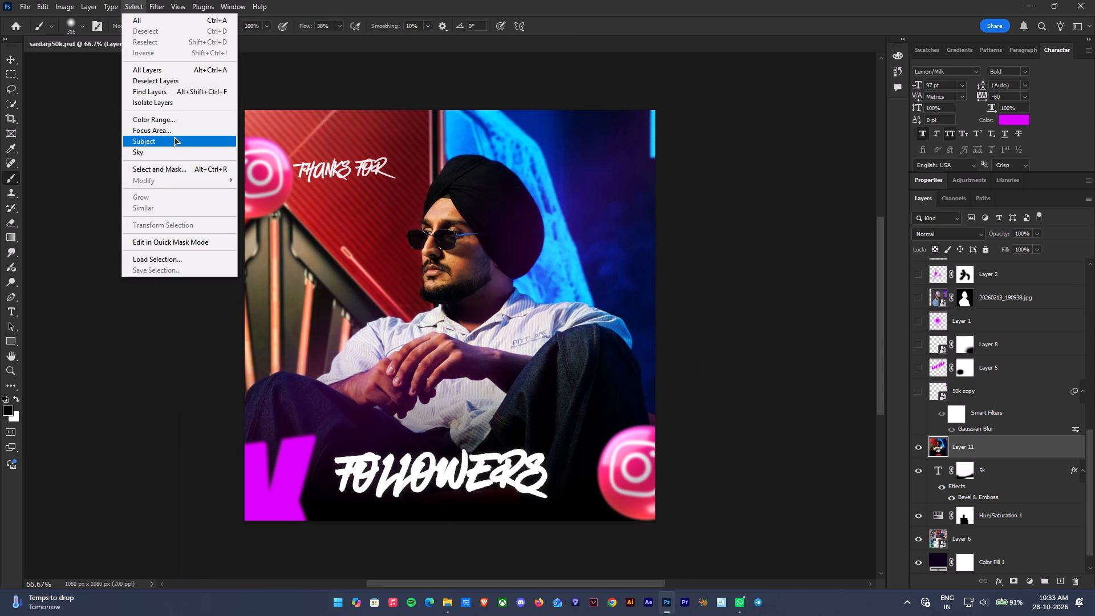
{"action": "left_click", "coordinate": [174, 136]}
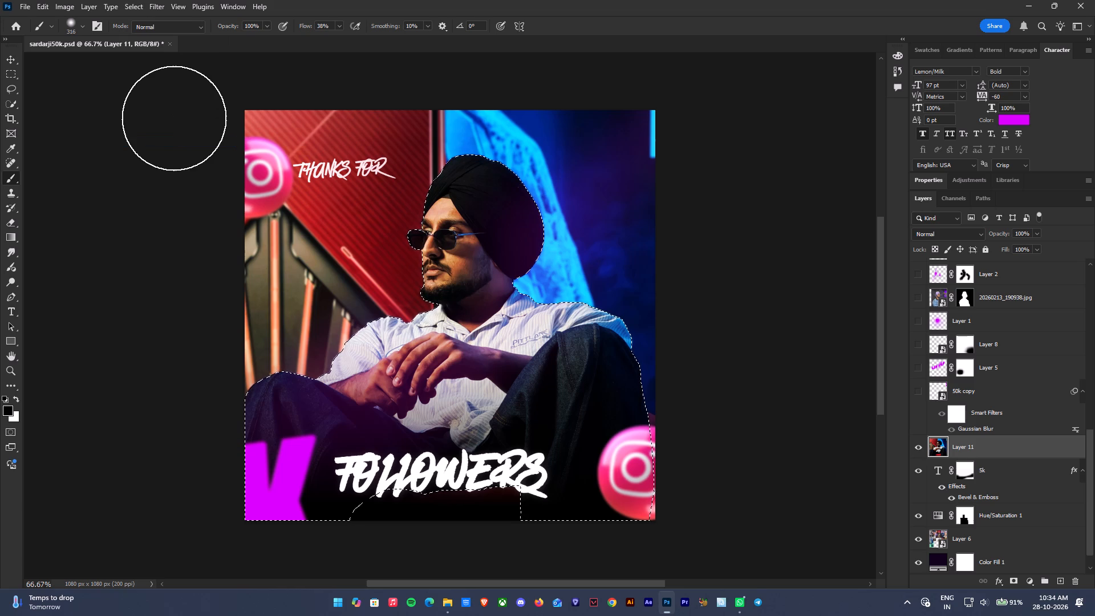
{"action": "key", "text": "ctrl+j"}
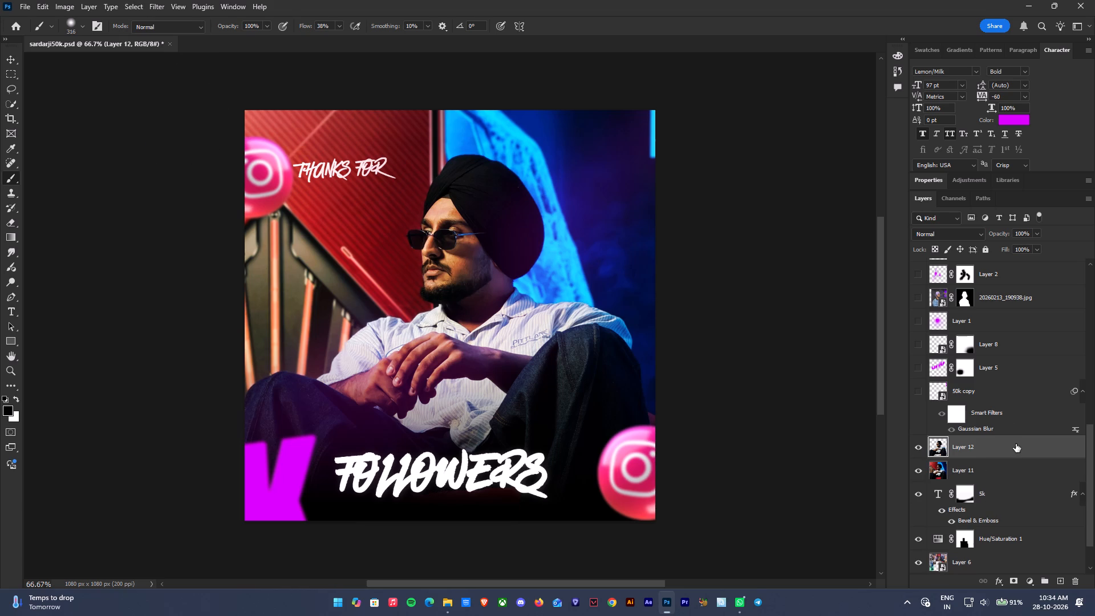
Move the 5K text layer between Layer 12 and Layer 11 so the lettering sits behind the cut-out man.
{"action": "left_click_drag", "start_coordinate": [1015, 443], "coordinate": [1016, 383]}
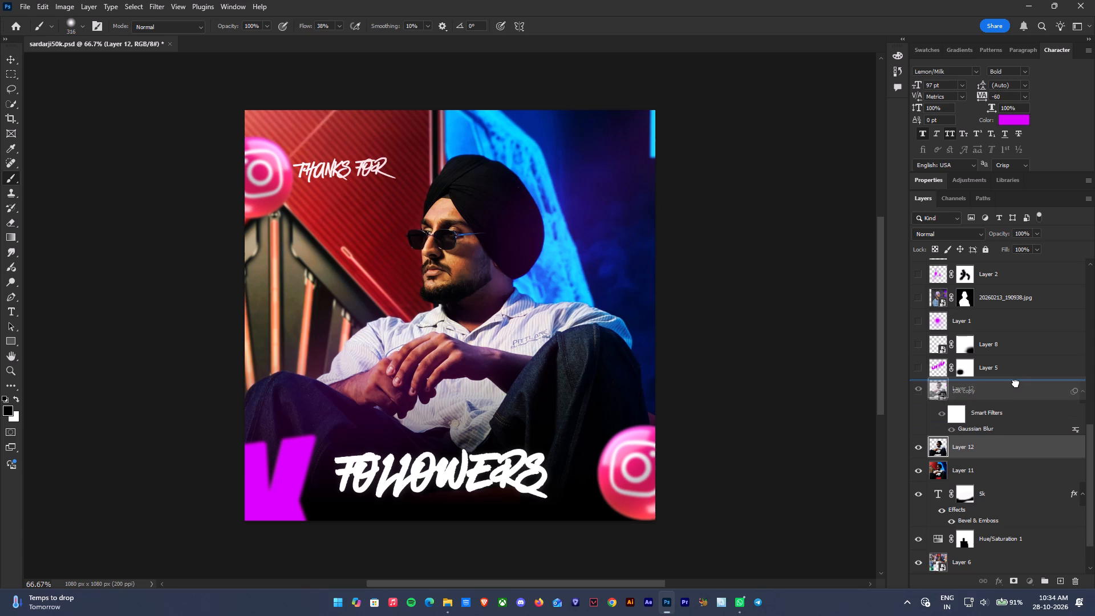
{"action": "left_click_drag", "start_coordinate": [1016, 383], "coordinate": [1011, 424]}
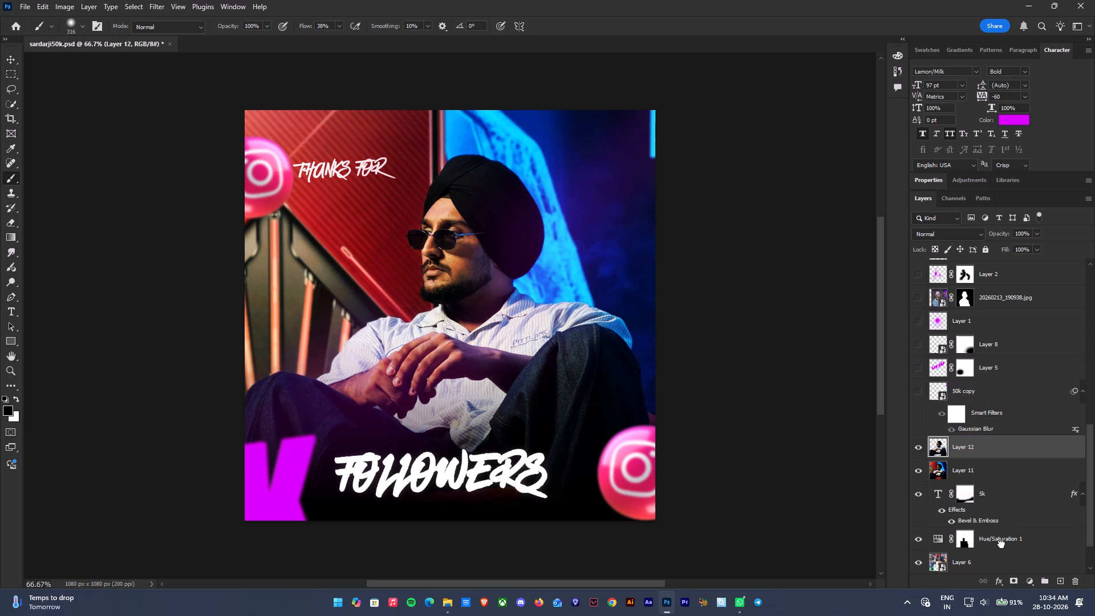
{"action": "left_click", "coordinate": [1020, 491]}
{"action": "left_click_drag", "start_coordinate": [1019, 493], "coordinate": [1017, 453]}
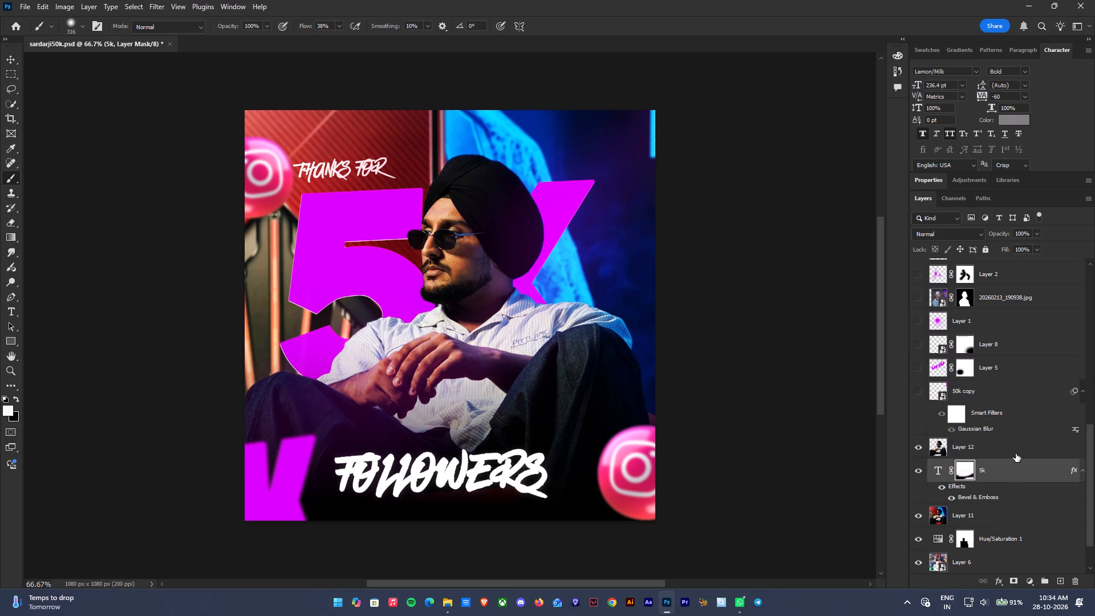
Lower the opacity of the Layer 11 background photo to about 10%.
{"action": "left_click", "coordinate": [980, 519]}
{"action": "left_click_drag", "start_coordinate": [1003, 233], "coordinate": [939, 233]}
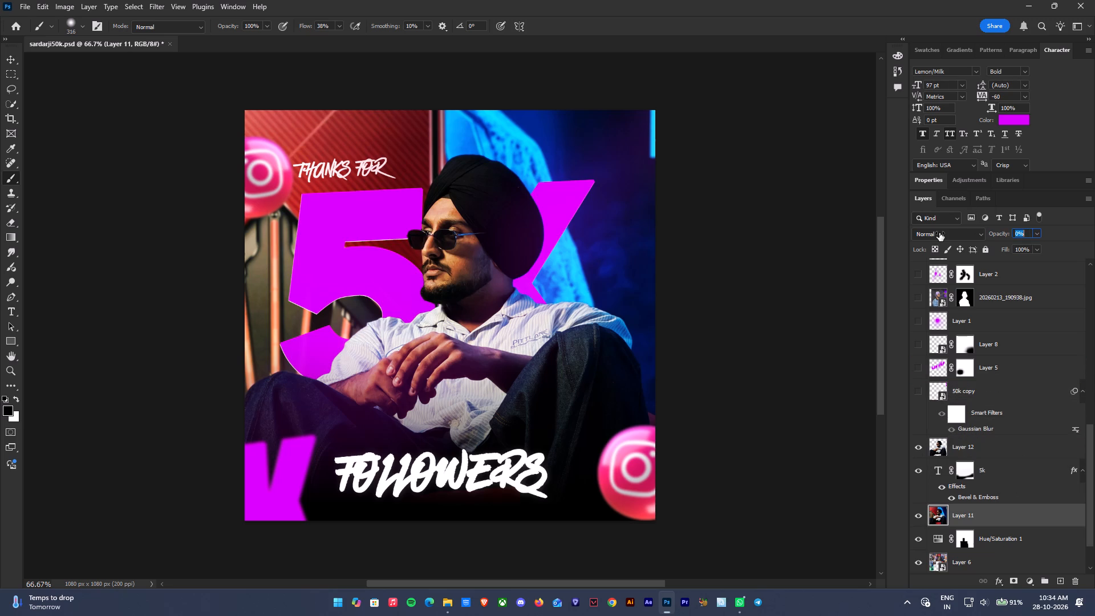
{"action": "left_click_drag", "start_coordinate": [939, 233], "coordinate": [944, 233]}
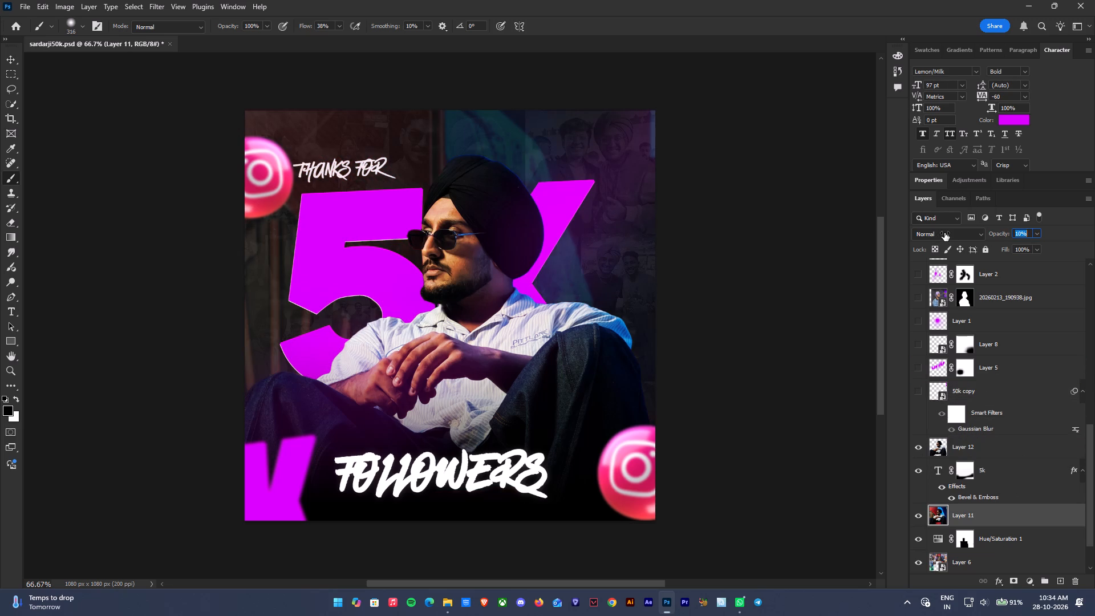
{"action": "left_click_drag", "start_coordinate": [944, 233], "coordinate": [944, 233]}
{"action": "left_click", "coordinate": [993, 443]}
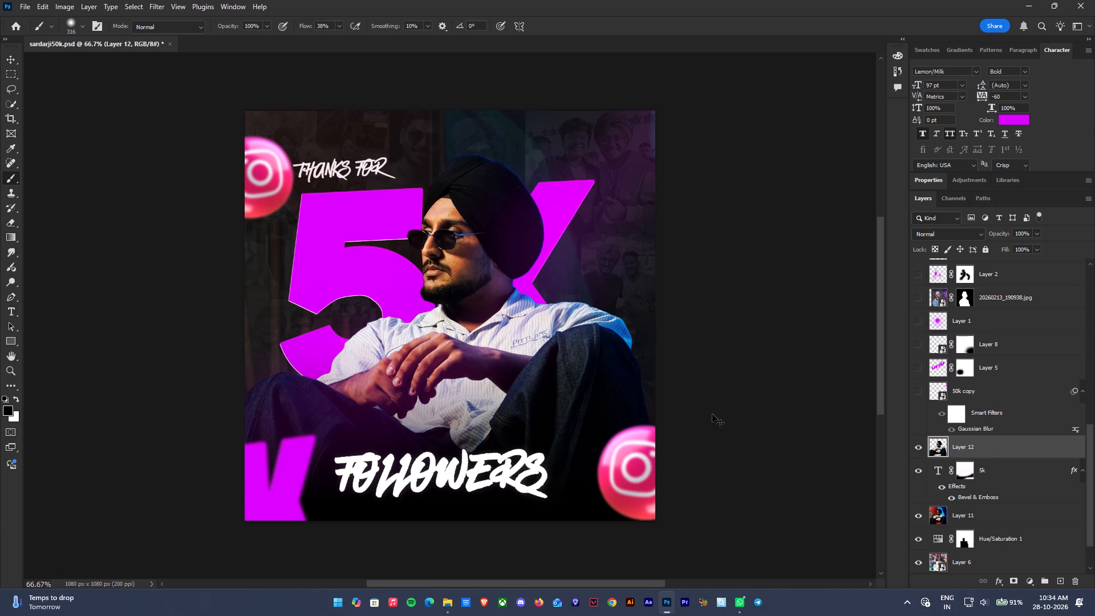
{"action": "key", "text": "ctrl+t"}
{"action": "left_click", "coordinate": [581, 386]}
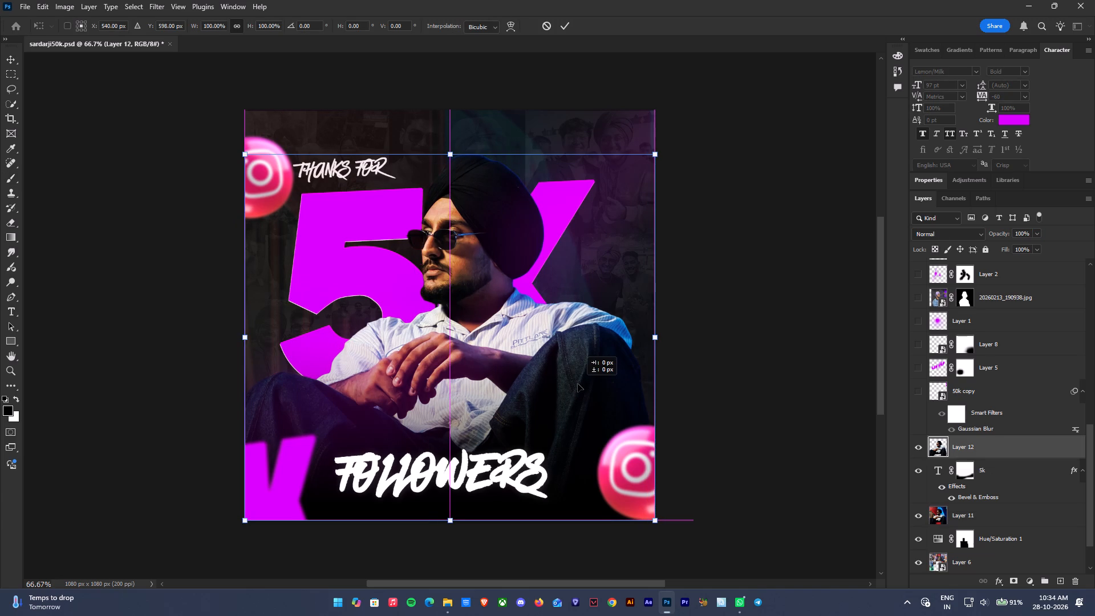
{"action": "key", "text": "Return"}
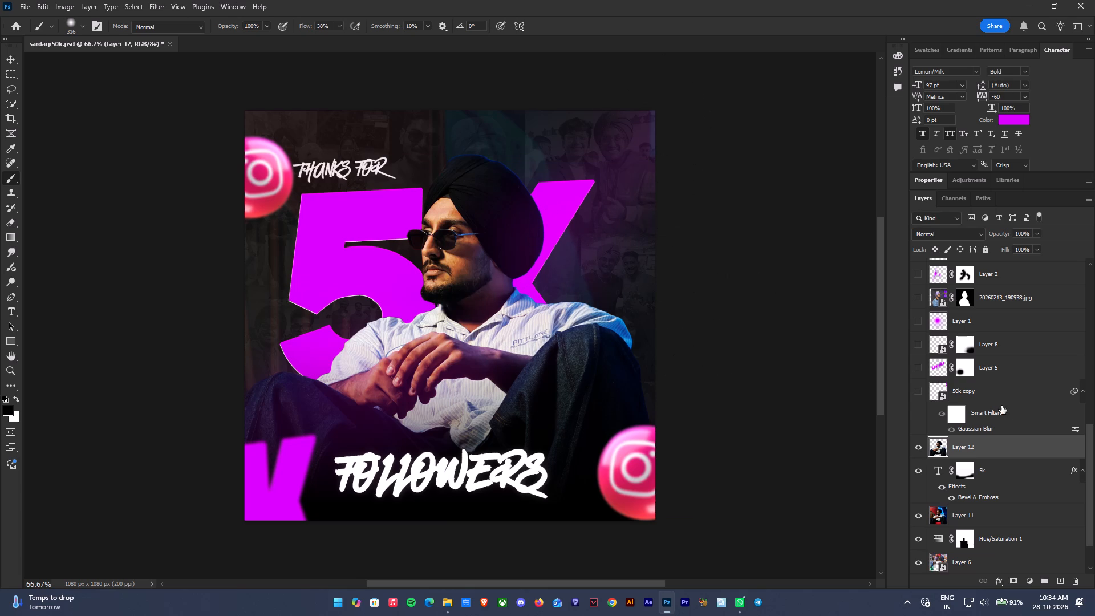
Scale the 5K text up to about 109% behind the man.
{"action": "left_click", "coordinate": [1018, 471]}
{"action": "key", "text": "ctrl+t"}
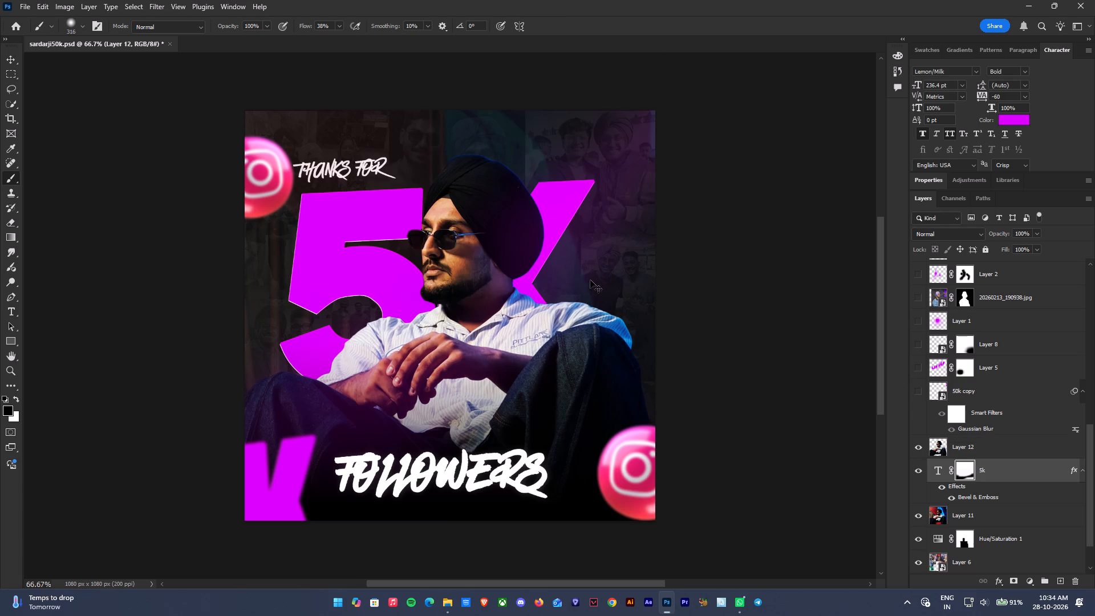
{"action": "left_click", "coordinate": [612, 303]}
{"action": "left_click_drag", "start_coordinate": [614, 313], "coordinate": [656, 314]}
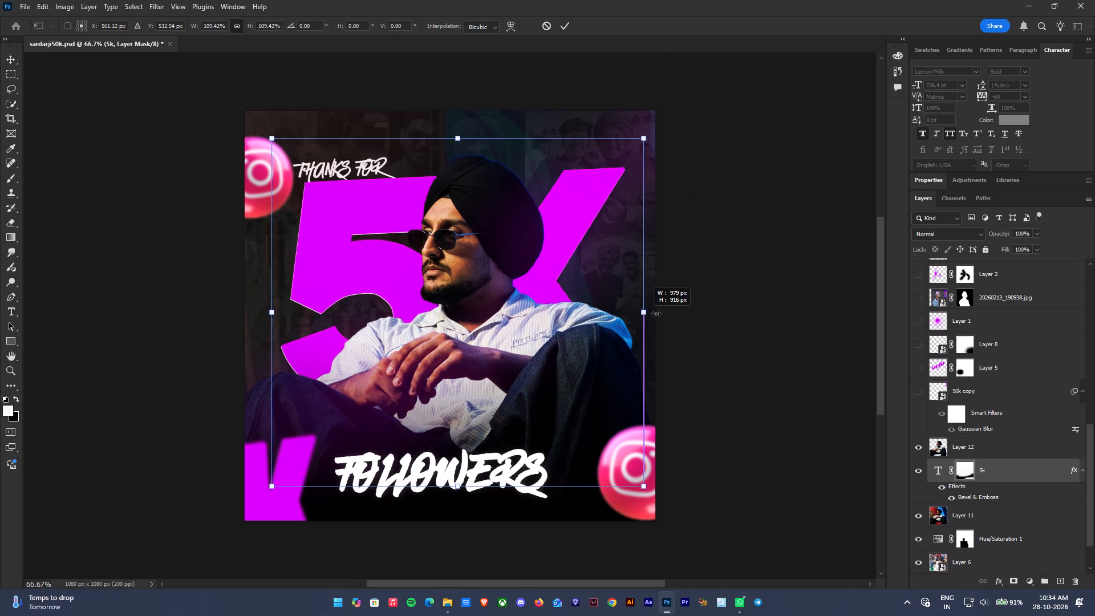
{"action": "left_click_drag", "start_coordinate": [656, 314], "coordinate": [643, 310]}
{"action": "left_click", "coordinate": [590, 303]}
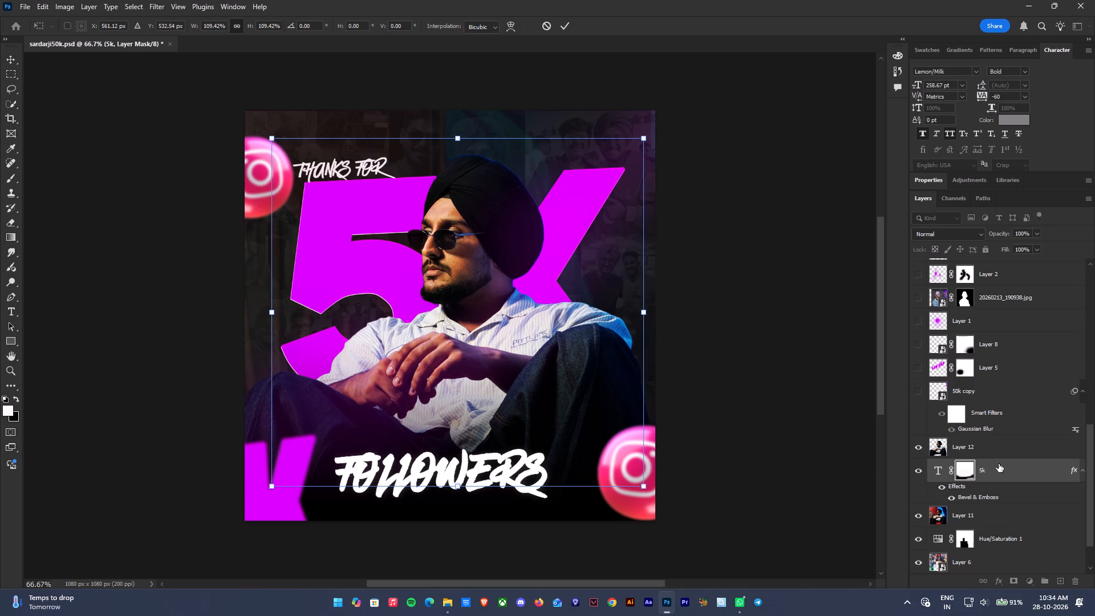
Open the 5K text for editing.
{"action": "left_click", "coordinate": [999, 464]}
{"action": "double_click", "coordinate": [939, 476]}
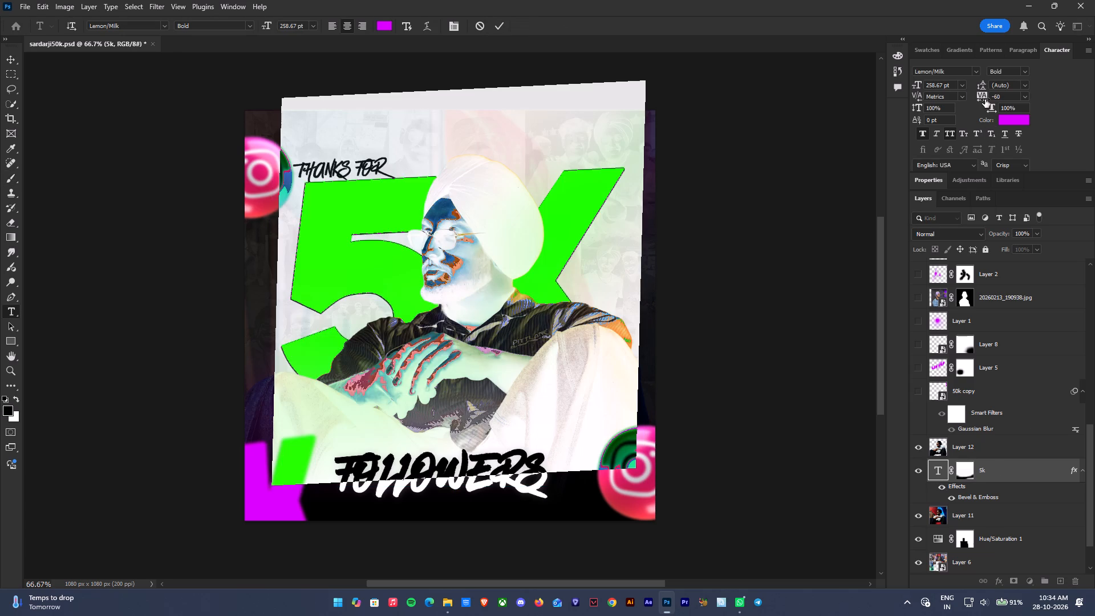
Set the tracking of the 5K text to 100.
{"action": "left_click", "coordinate": [984, 99]}
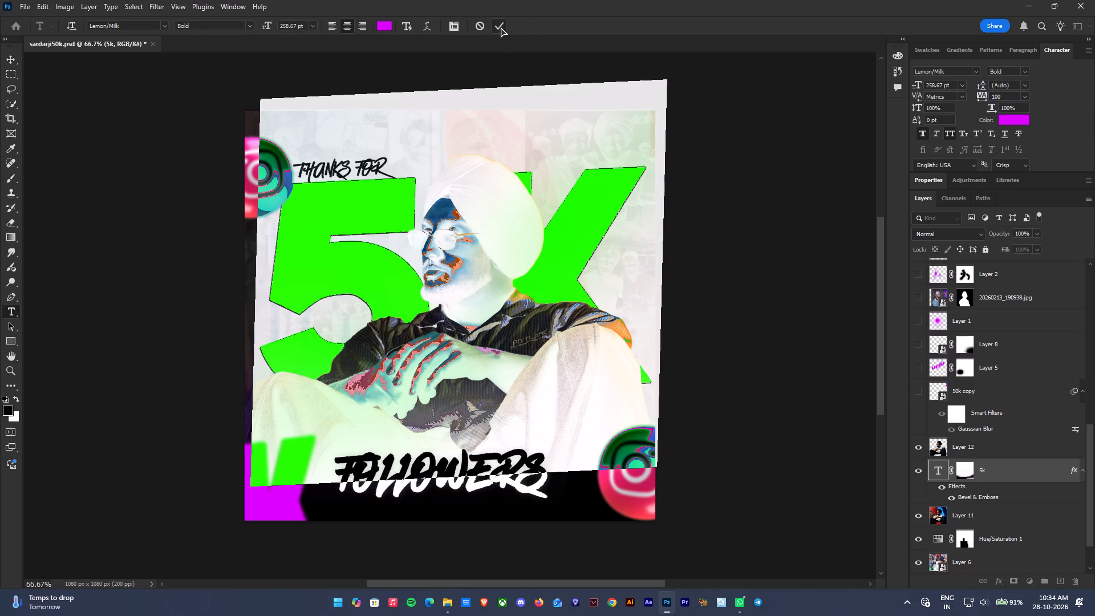
{"action": "left_click", "coordinate": [501, 27]}
Shift the 5K text slightly, about 6 px across and 10 px up, behind the man.
{"action": "key", "text": "ctrl+t"}
{"action": "left_click_drag", "start_coordinate": [566, 289], "coordinate": [577, 283]}
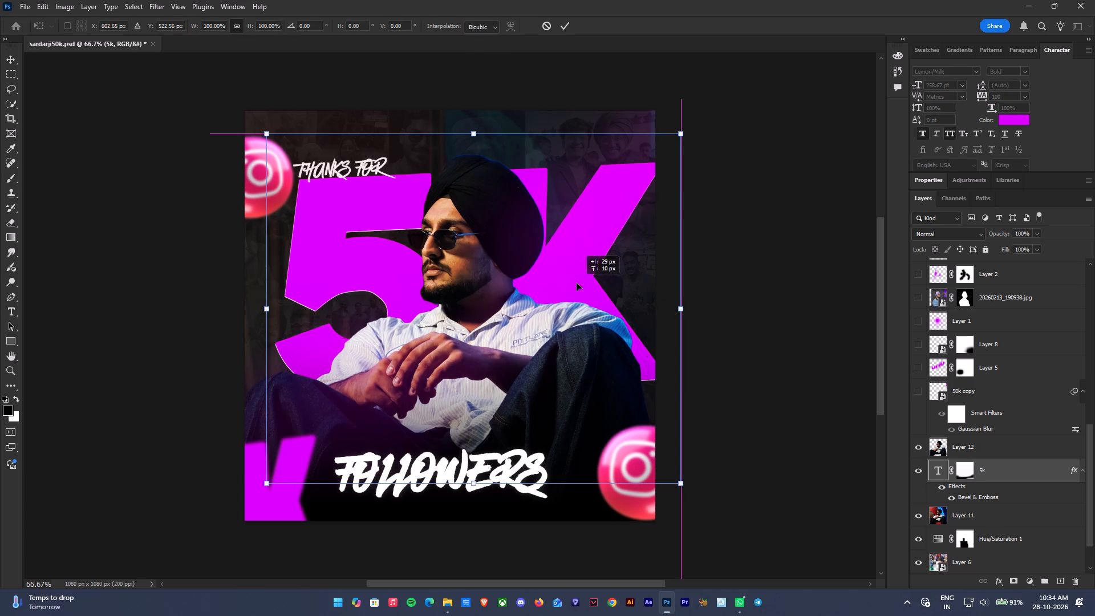
{"action": "left_click_drag", "start_coordinate": [577, 283], "coordinate": [568, 282]}
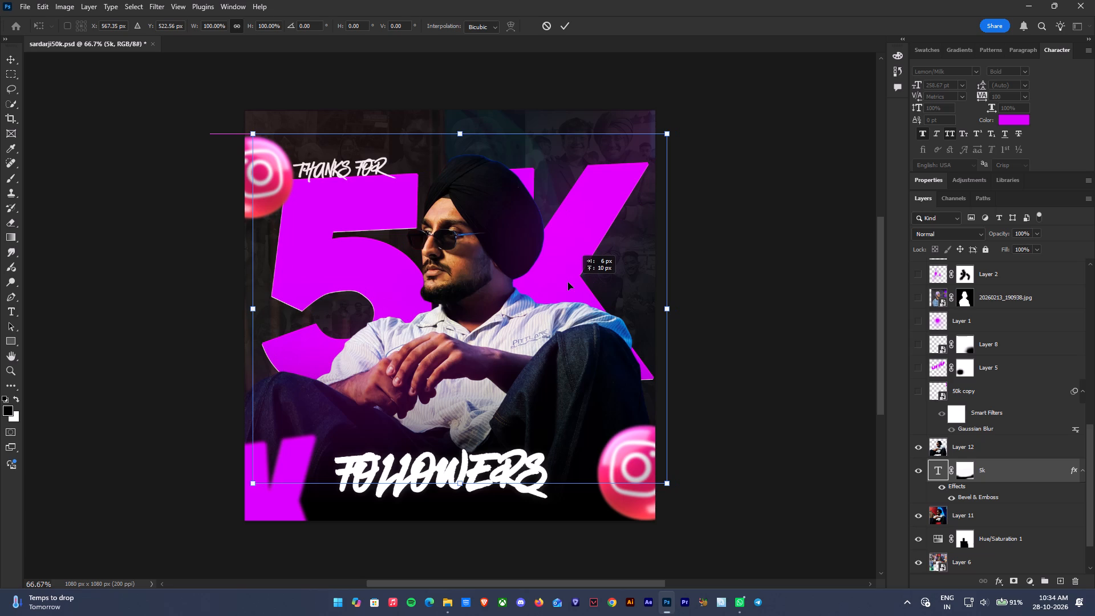
{"action": "left_click_drag", "start_coordinate": [568, 282], "coordinate": [568, 281]}
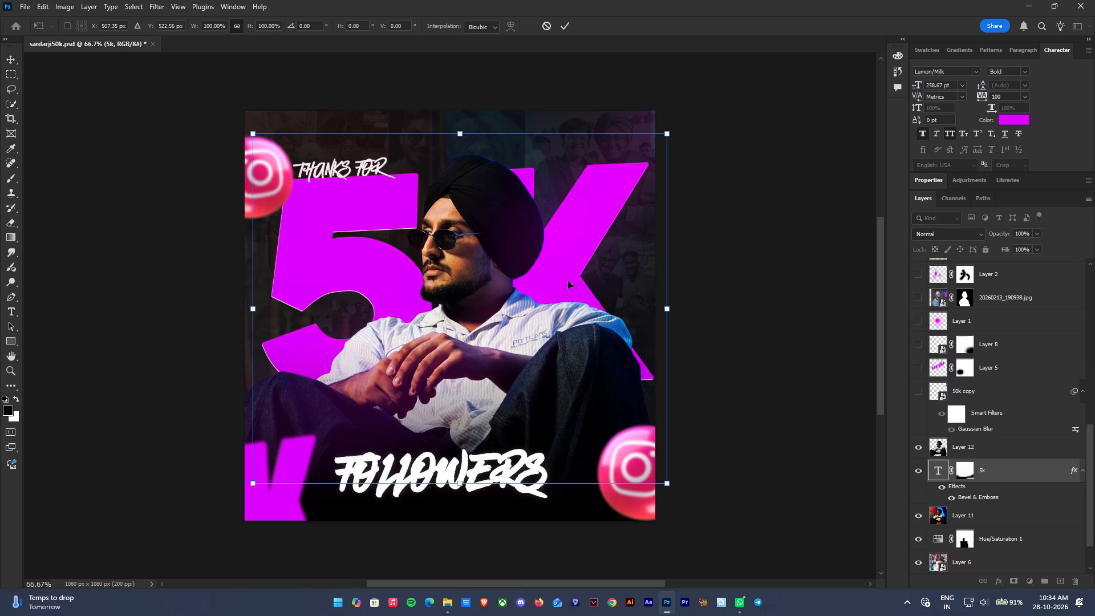
{"action": "key", "text": "Return"}
Show the magenta glow on Layer 1 and move it between the 5K text and Layer 11.
{"action": "left_click", "coordinate": [1002, 517]}
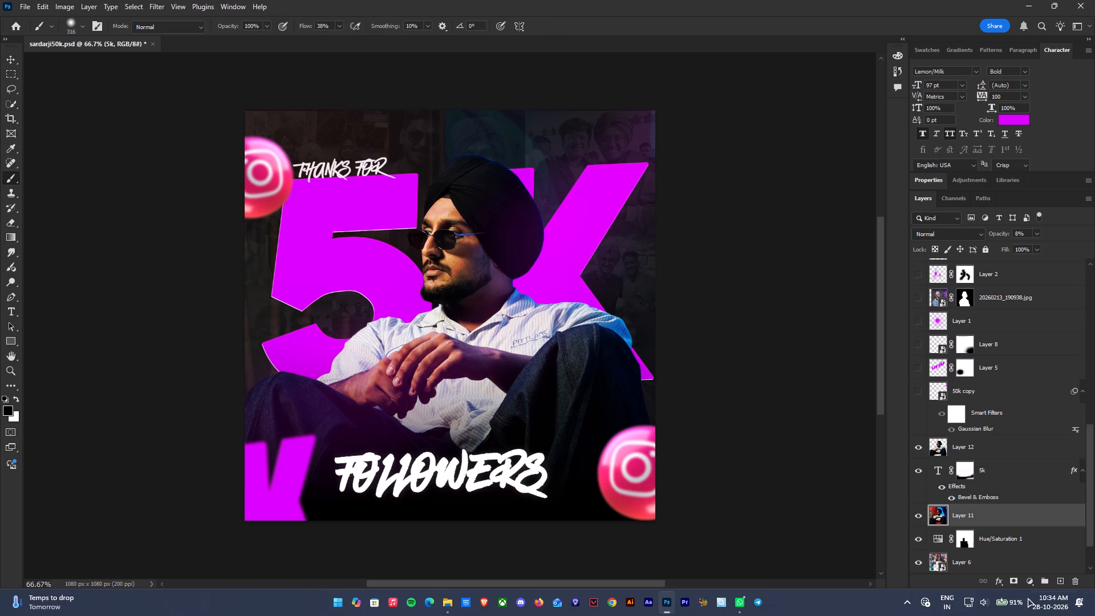
{"action": "left_click", "coordinate": [1007, 465]}
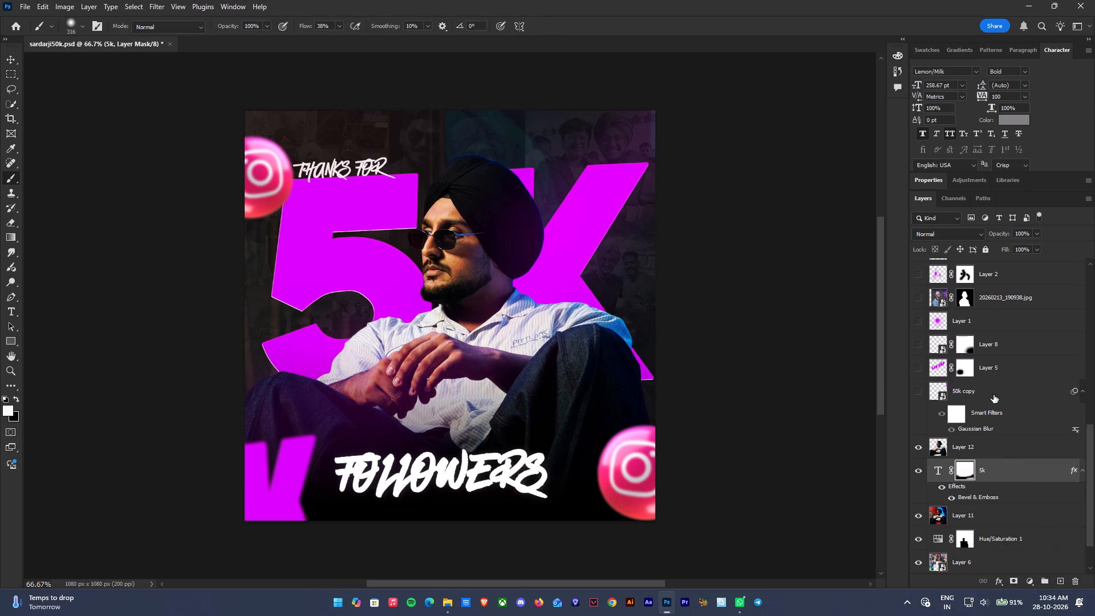
{"action": "left_click", "coordinate": [919, 320]}
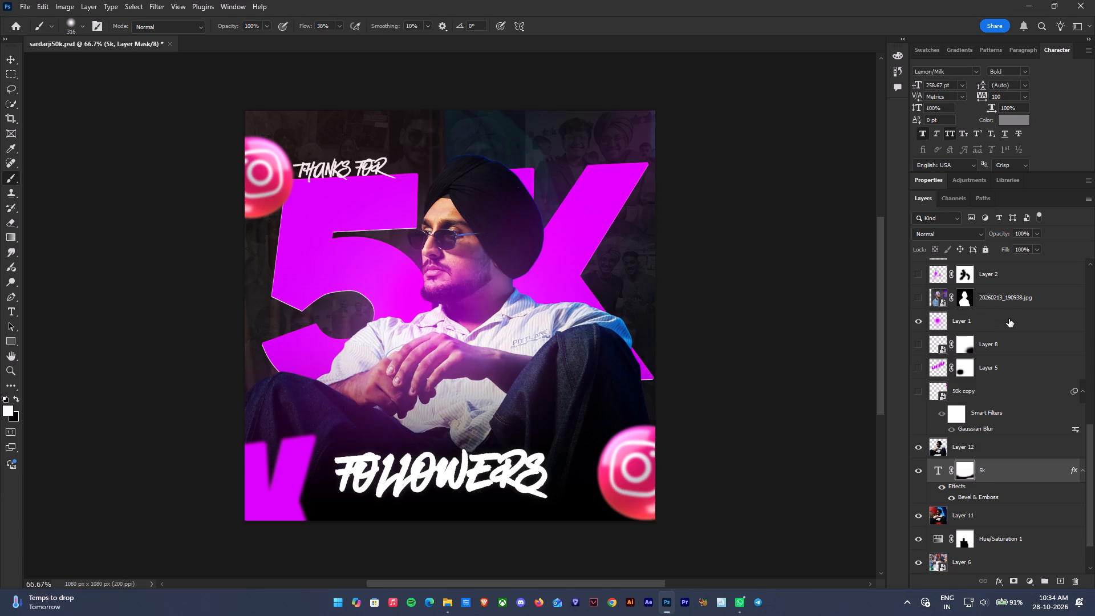
{"action": "left_click", "coordinate": [1009, 319]}
{"action": "left_click_drag", "start_coordinate": [1026, 322], "coordinate": [1036, 485]}
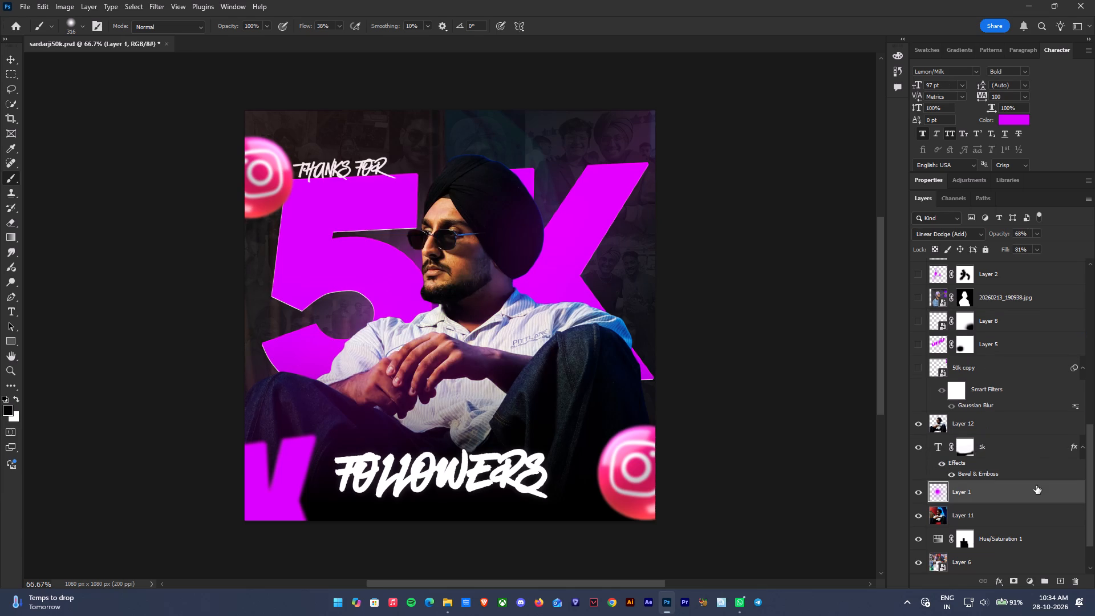
Add a new layer above the cut-out man on Layer 12 and set its blend mode to Linear Dodge (Add).
{"action": "left_click", "coordinate": [995, 429]}
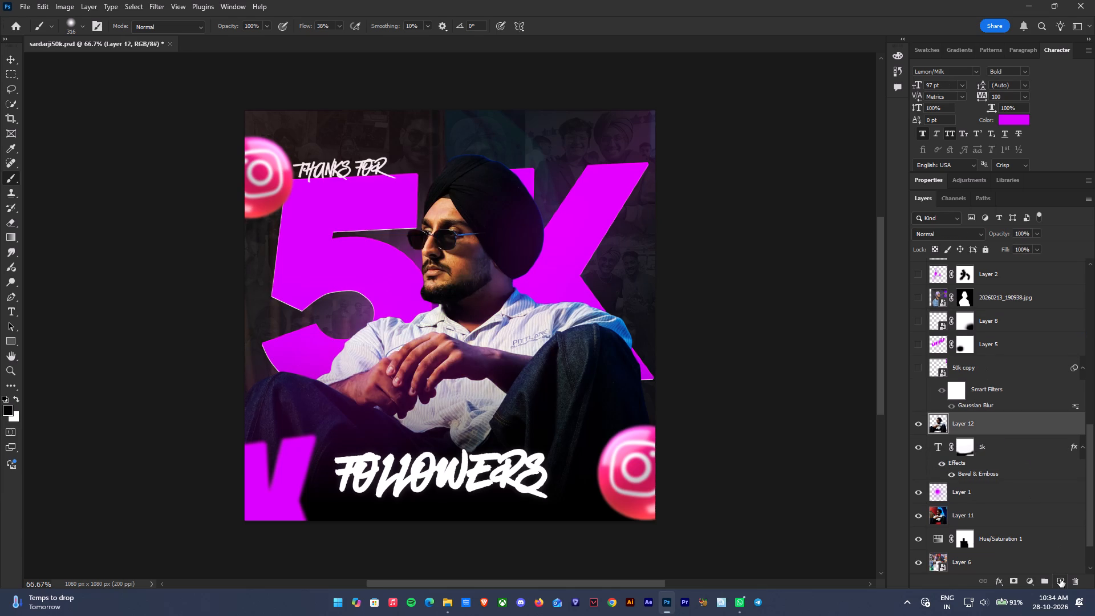
{"action": "left_click", "coordinate": [1056, 581]}
{"action": "left_click", "coordinate": [960, 230]}
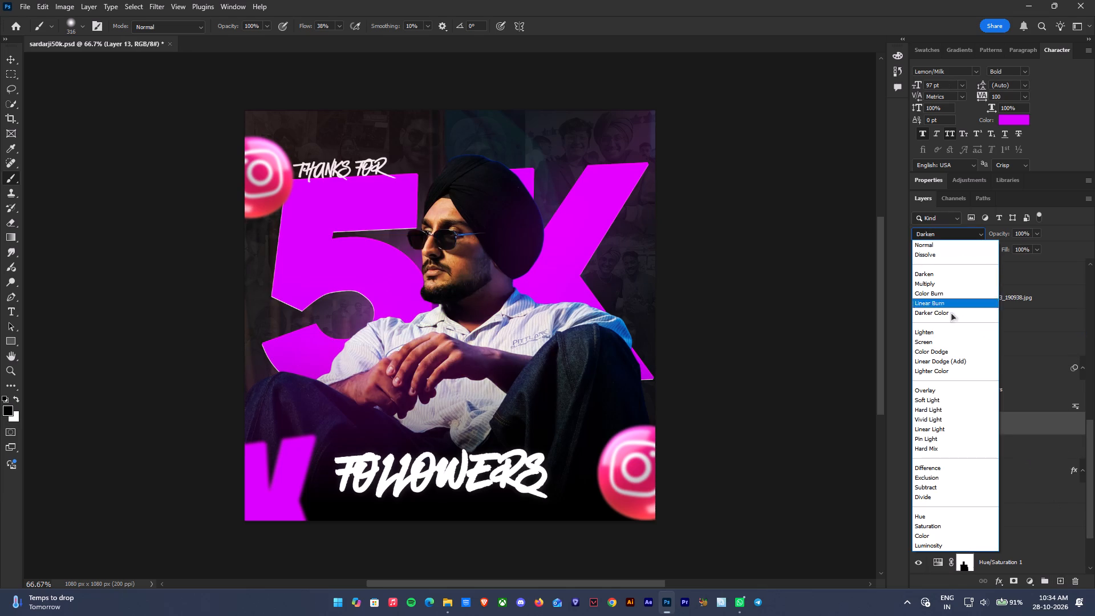
{"action": "left_click", "coordinate": [956, 362]}
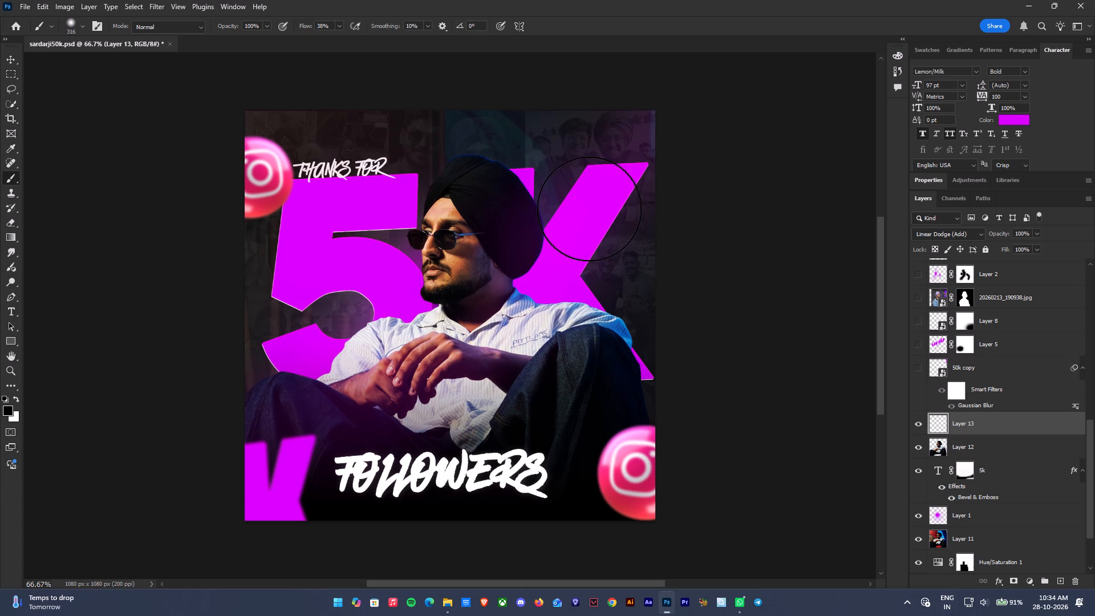
Sample magenta from the 5K lettering, enlarge the soft brush to 379 px and dab over the man's shoulders on the new layer.
{"action": "left_click", "coordinate": [589, 209], "text": "alt"}
{"action": "right_click_drag", "start_coordinate": [544, 290], "coordinate": [557, 294], "text": "alt"}
{"action": "left_click", "coordinate": [548, 291]}
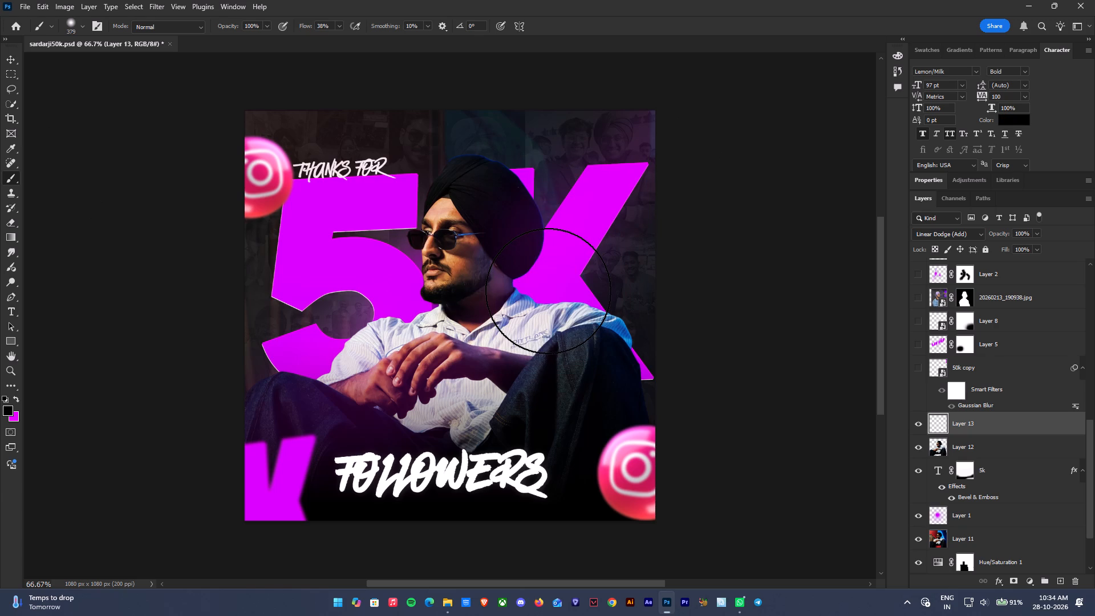
{"action": "left_click", "coordinate": [548, 291]}
{"action": "left_click", "coordinate": [398, 317]}
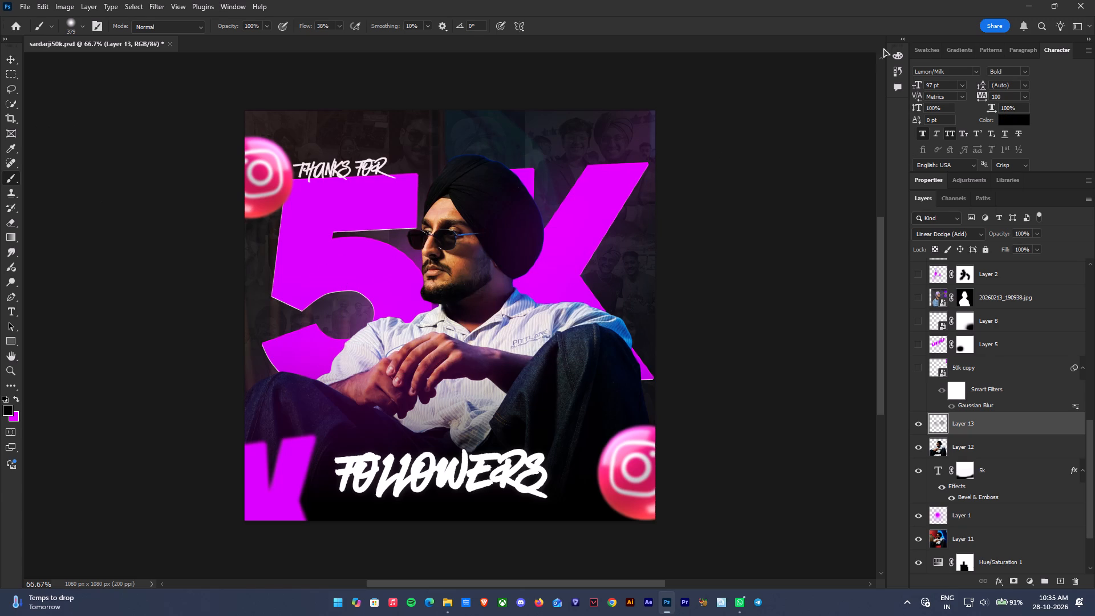
Pick a bright, fully saturated magenta as the background colour.
{"action": "left_click", "coordinate": [897, 56]}
{"action": "left_click_drag", "start_coordinate": [849, 82], "coordinate": [988, 17]}
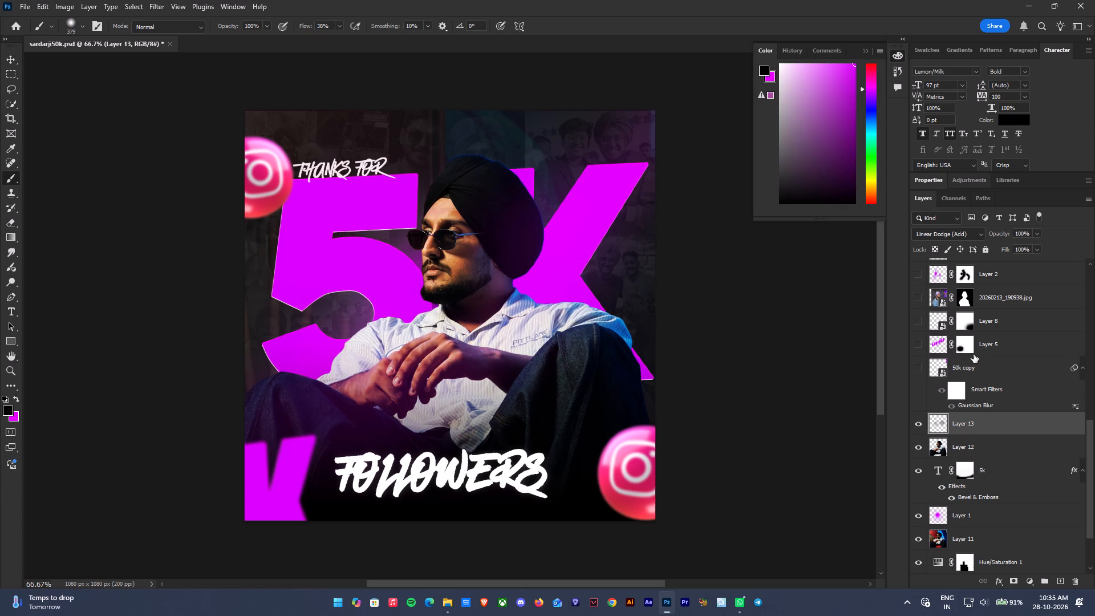
Make magenta the foreground colour and delete Layer 13.
{"action": "left_click", "coordinate": [17, 398]}
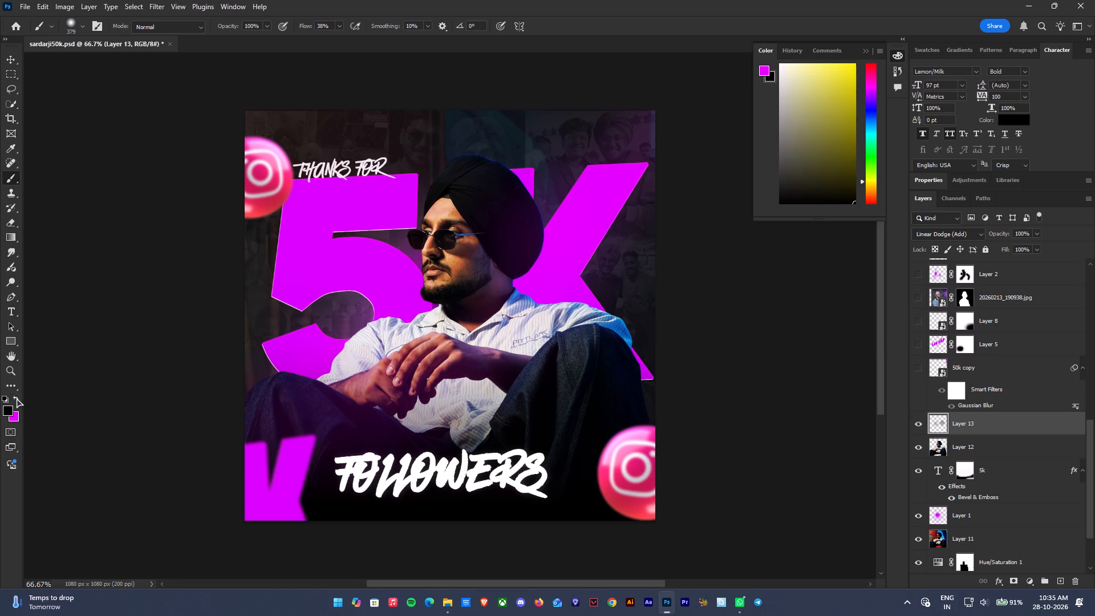
{"action": "left_click", "coordinate": [1078, 581]}
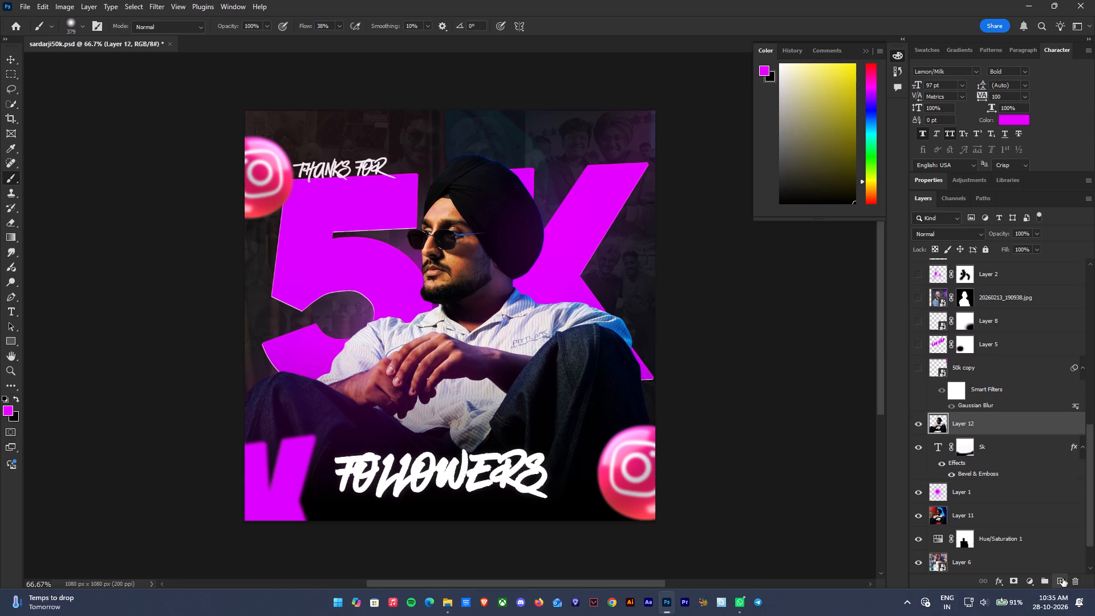
Add a new layer above Layer 12 and set its blend mode to Linear Dodge (Add).
{"action": "left_click", "coordinate": [1062, 578]}
{"action": "left_click", "coordinate": [556, 297]}
{"action": "key", "text": "ctrl+z"}
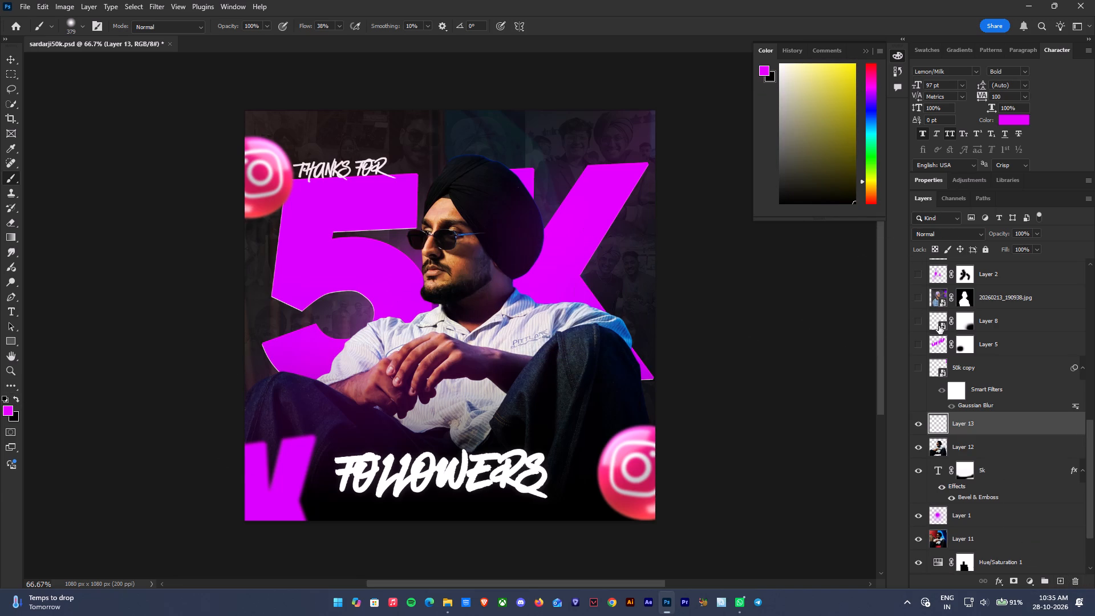
{"action": "left_click", "coordinate": [965, 235]}
{"action": "left_click", "coordinate": [971, 360]}
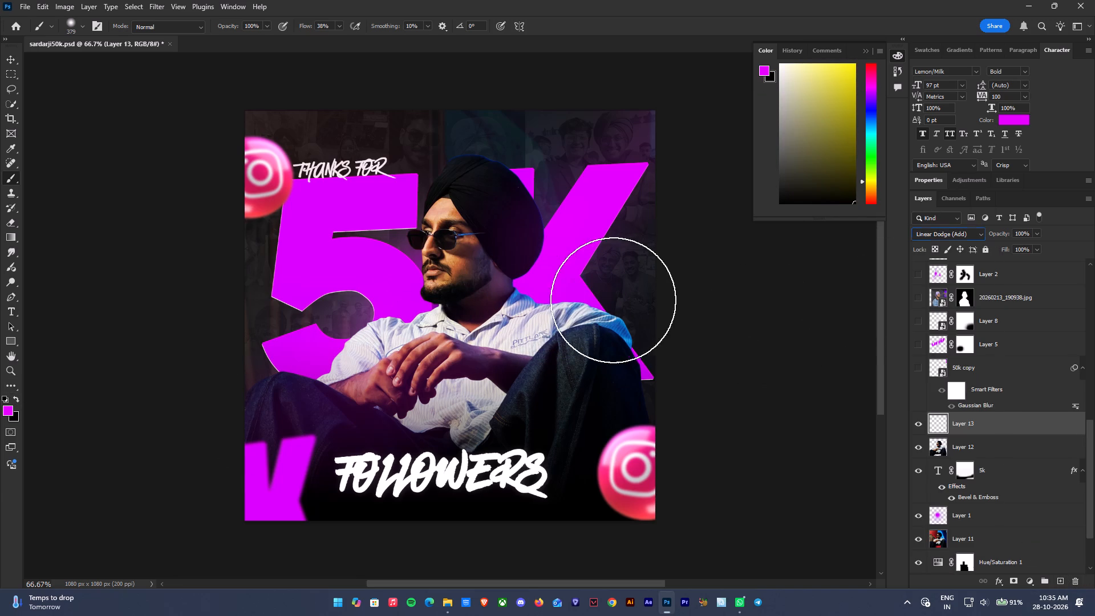
Paint soft magenta glows with the Brush on the new layer around both of the man's shoulders.
{"action": "left_click", "coordinate": [550, 292]}
{"action": "key", "text": "ctrl+z"}
{"action": "left_click", "coordinate": [565, 284]}
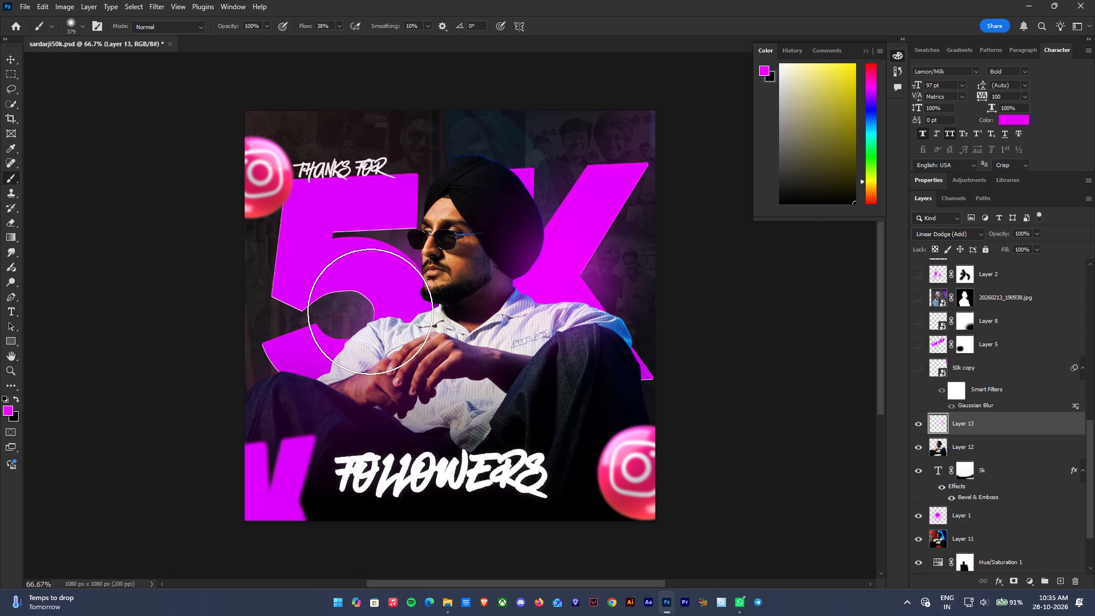
{"action": "left_click", "coordinate": [370, 311]}
{"action": "left_click", "coordinate": [383, 316]}
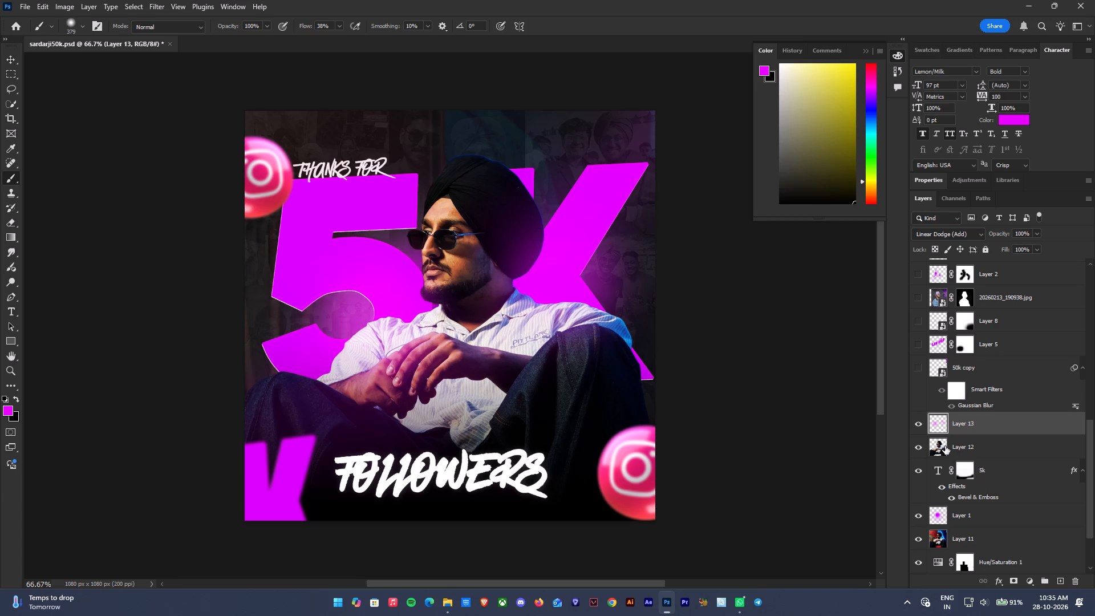
Open the Camera Raw Filter on Layer 12 and set Exposure +0.30, Contrast -11, Highlights +19, Shadows +17 and Whites +19.
{"action": "left_click", "coordinate": [945, 446]}
{"action": "left_click", "coordinate": [152, 0]}
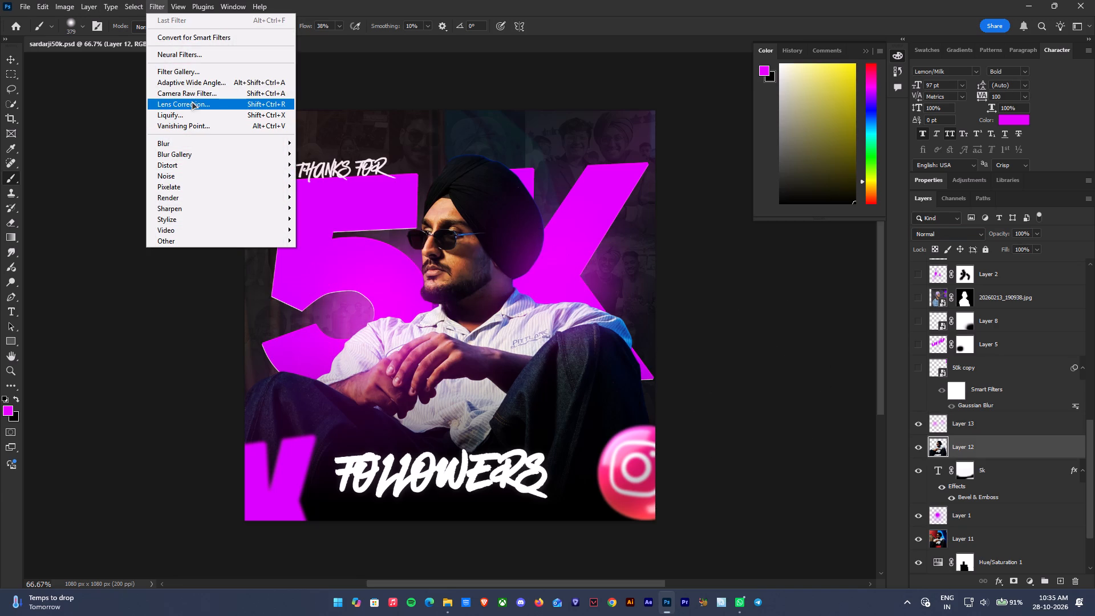
{"action": "left_click", "coordinate": [192, 96]}
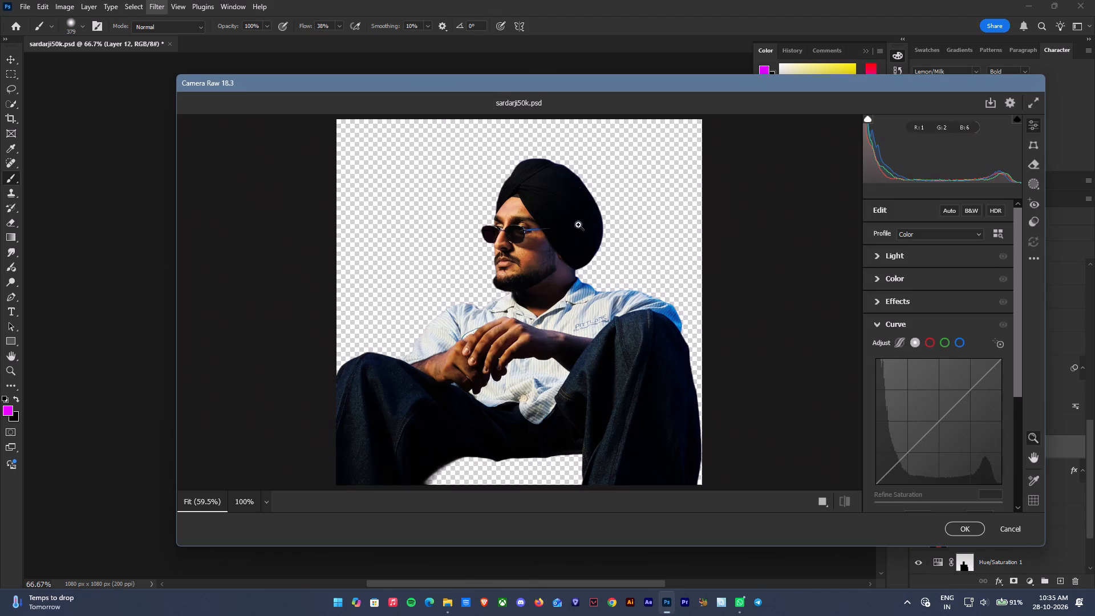
{"action": "left_click", "coordinate": [903, 259]}
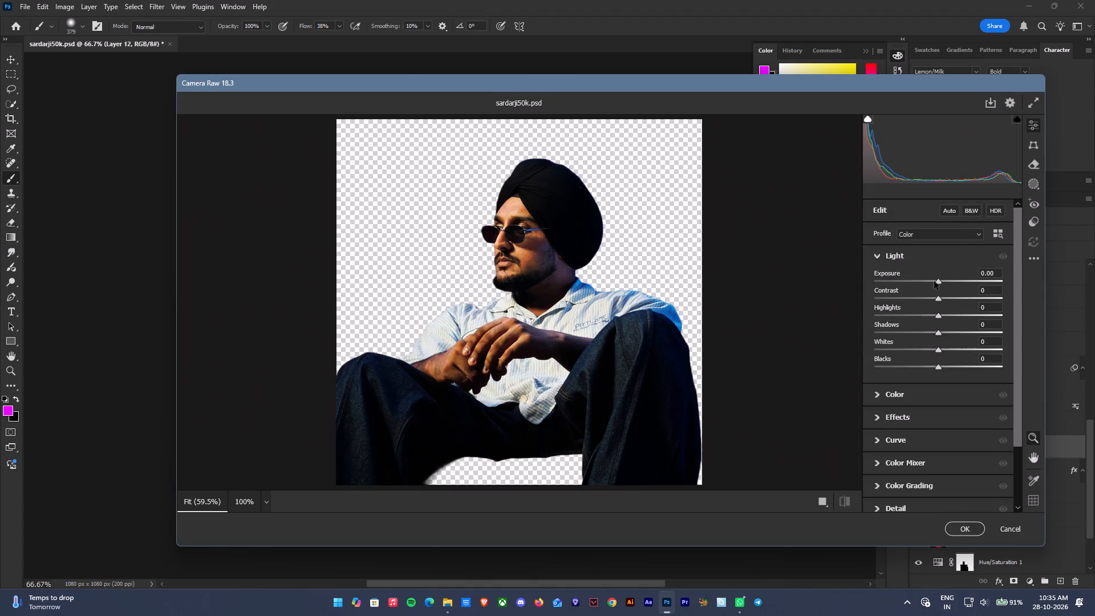
{"action": "left_click", "coordinate": [939, 283]}
{"action": "left_click_drag", "start_coordinate": [944, 299], "coordinate": [962, 299]}
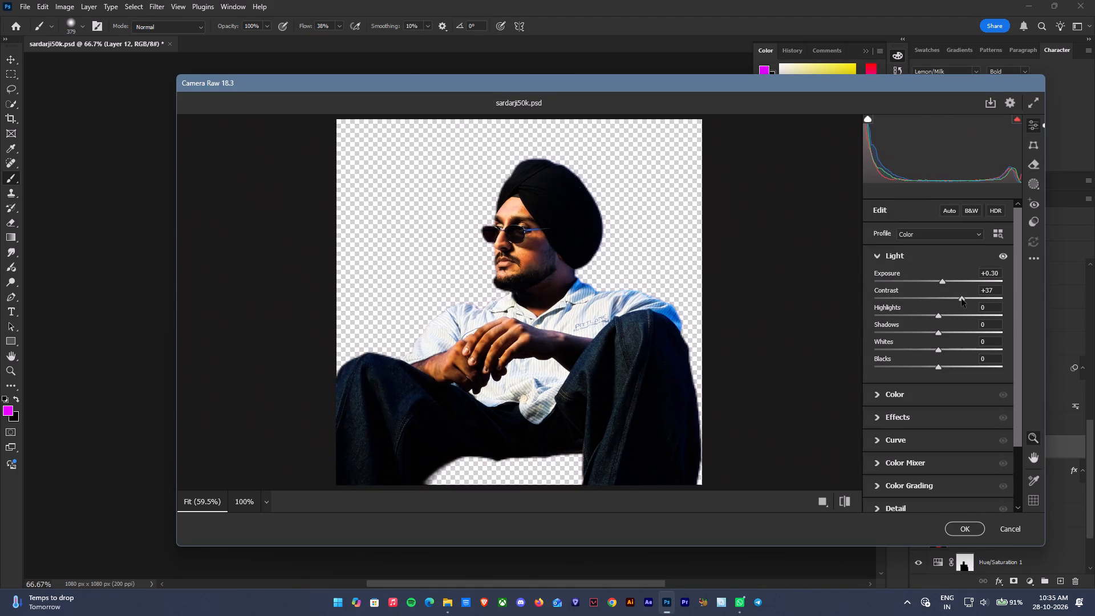
{"action": "left_click_drag", "start_coordinate": [962, 299], "coordinate": [931, 300]}
{"action": "left_click_drag", "start_coordinate": [946, 312], "coordinate": [969, 314]}
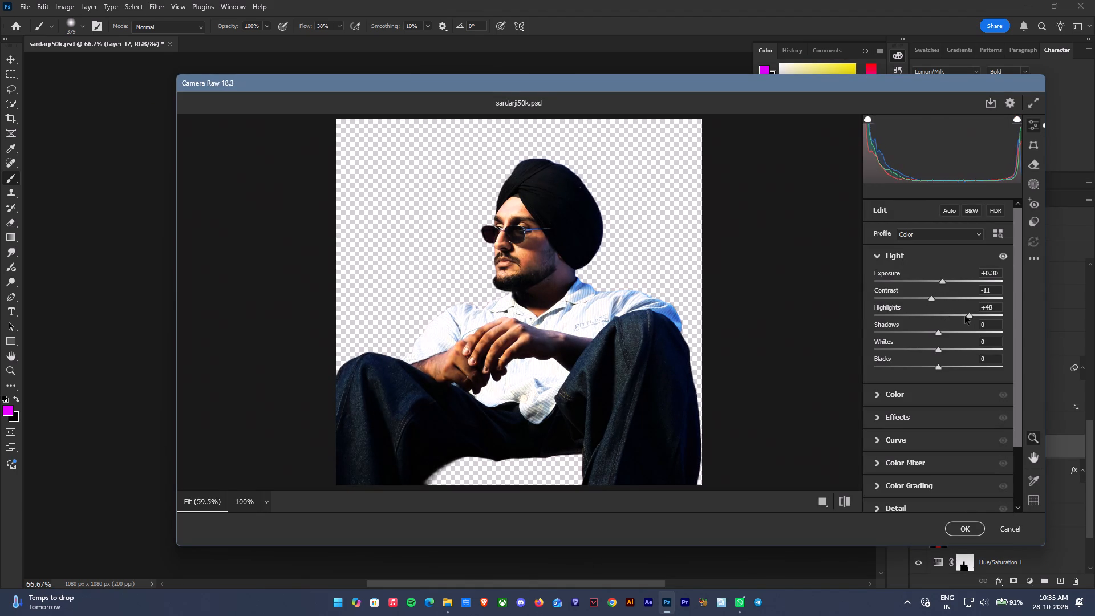
{"action": "left_click_drag", "start_coordinate": [957, 318], "coordinate": [950, 319]}
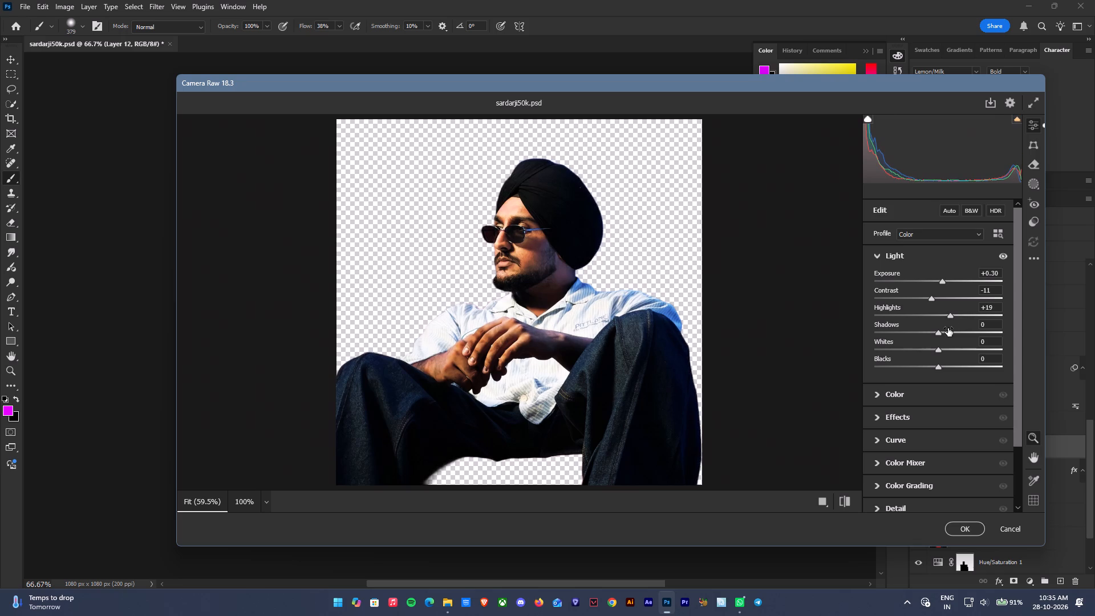
{"action": "left_click_drag", "start_coordinate": [948, 337], "coordinate": [959, 335]}
{"action": "left_click_drag", "start_coordinate": [949, 326], "coordinate": [959, 327]}
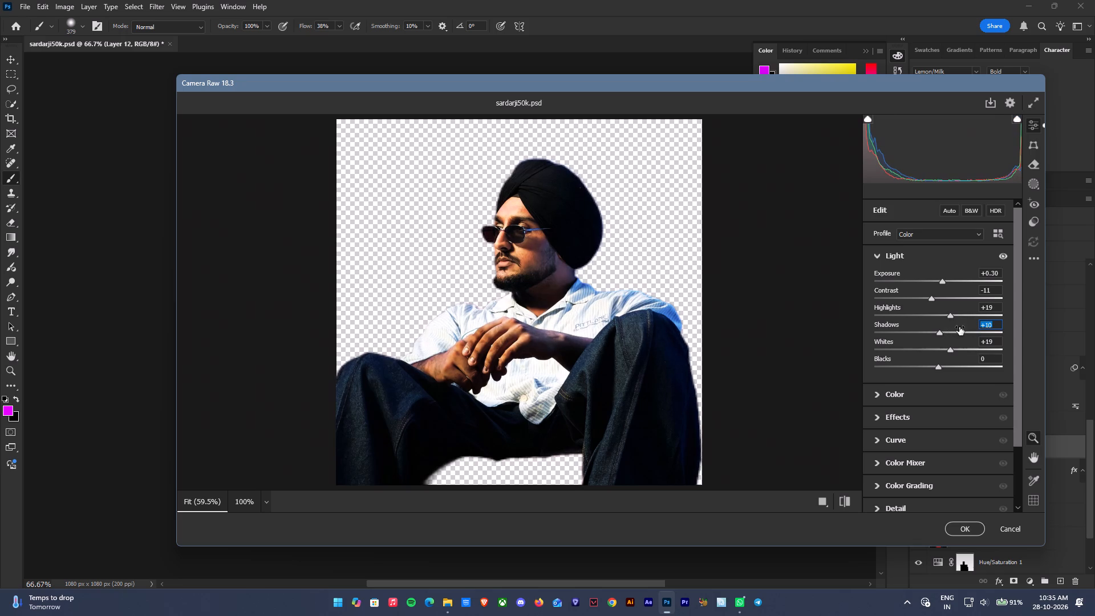
{"action": "left_click_drag", "start_coordinate": [959, 327], "coordinate": [959, 329]}
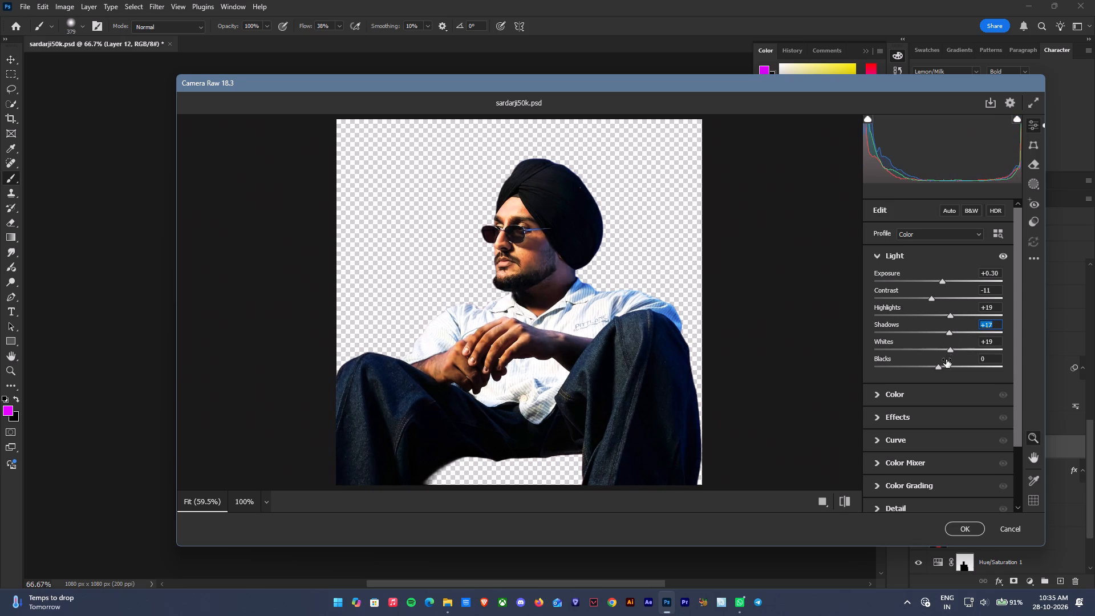
{"action": "left_click_drag", "start_coordinate": [943, 365], "coordinate": [939, 360]}
Set the cut-out's Texture to +3 and Clarity to about +4 in the Camera Raw effects.
{"action": "left_click", "coordinate": [910, 414]}
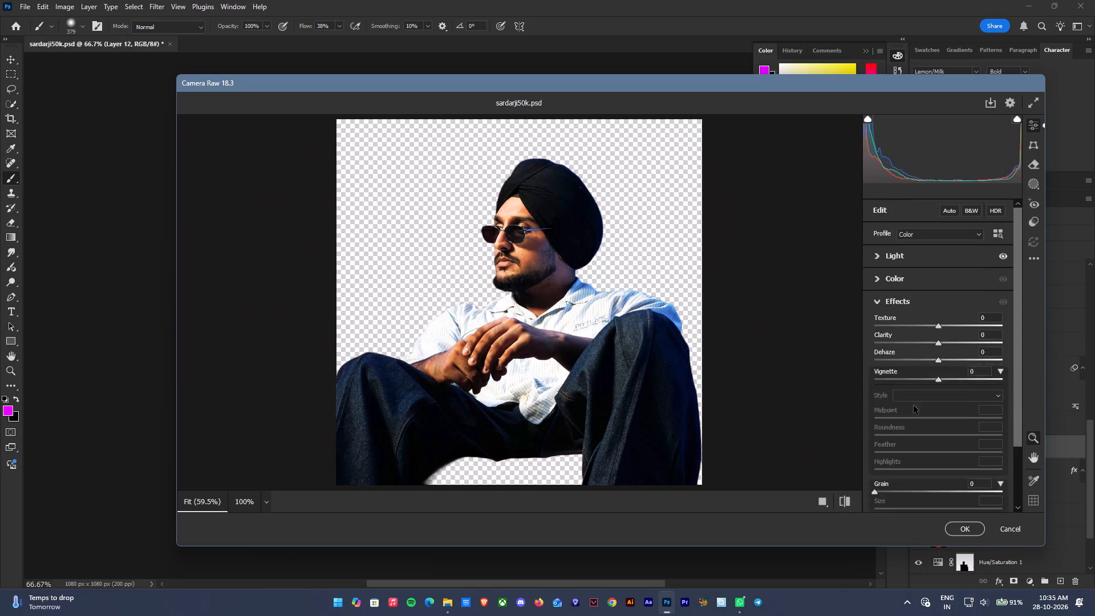
{"action": "left_click_drag", "start_coordinate": [941, 268], "coordinate": [953, 267]}
{"action": "left_click_drag", "start_coordinate": [946, 268], "coordinate": [940, 267]}
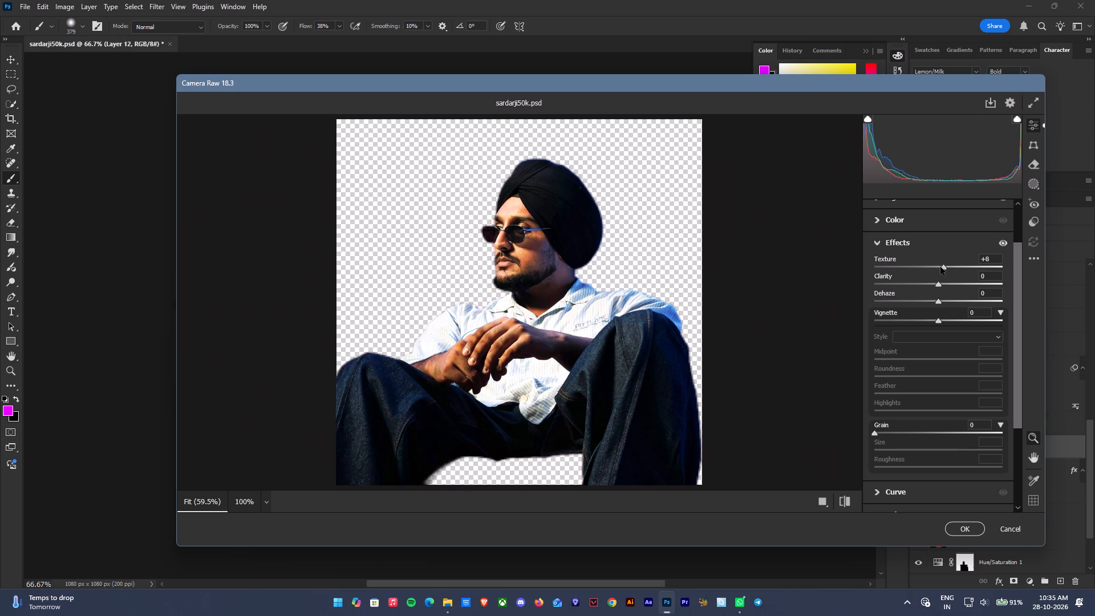
{"action": "left_click_drag", "start_coordinate": [940, 267], "coordinate": [940, 267]}
{"action": "left_click", "coordinate": [937, 280]}
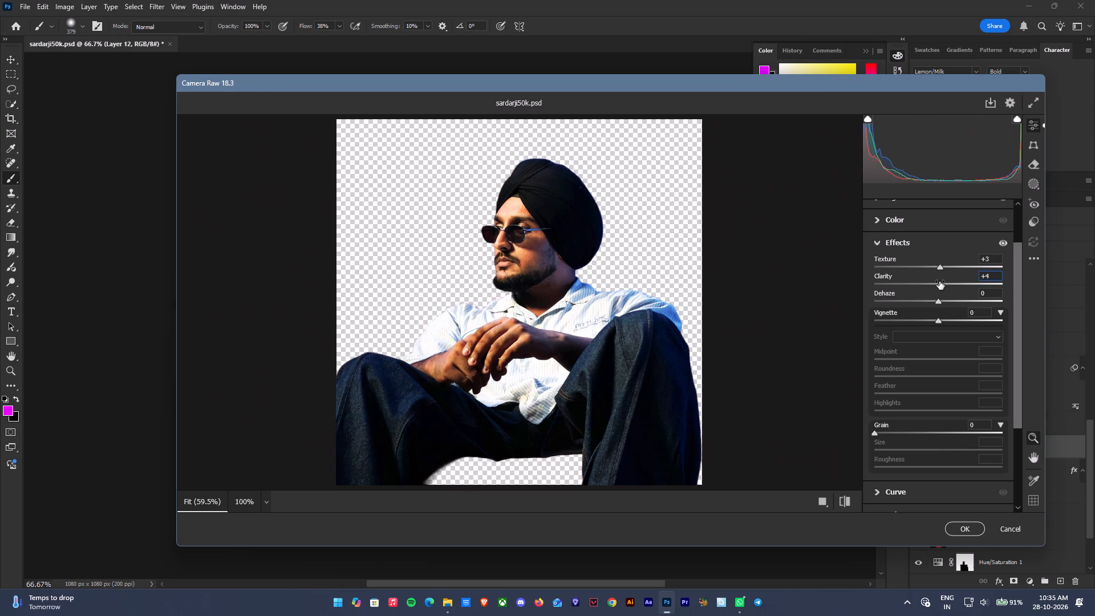
Open the Color Grading settings in Camera Raw.
{"action": "scroll", "coordinate": [922, 453], "scroll_direction": "down", "scroll_amount": 5}
{"action": "left_click", "coordinate": [923, 402]}
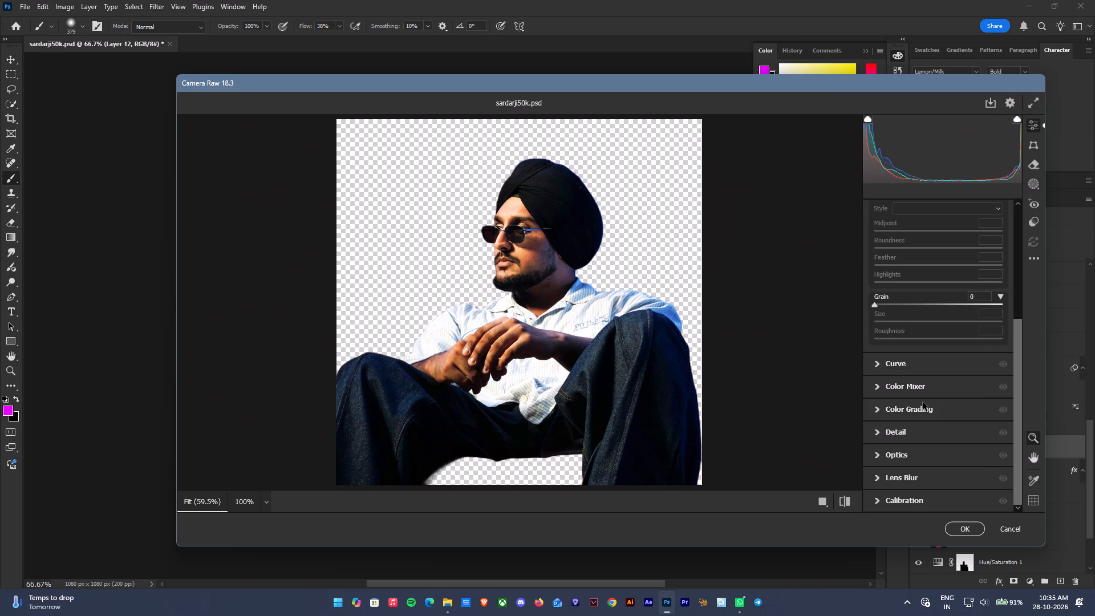
{"action": "left_click", "coordinate": [926, 214]}
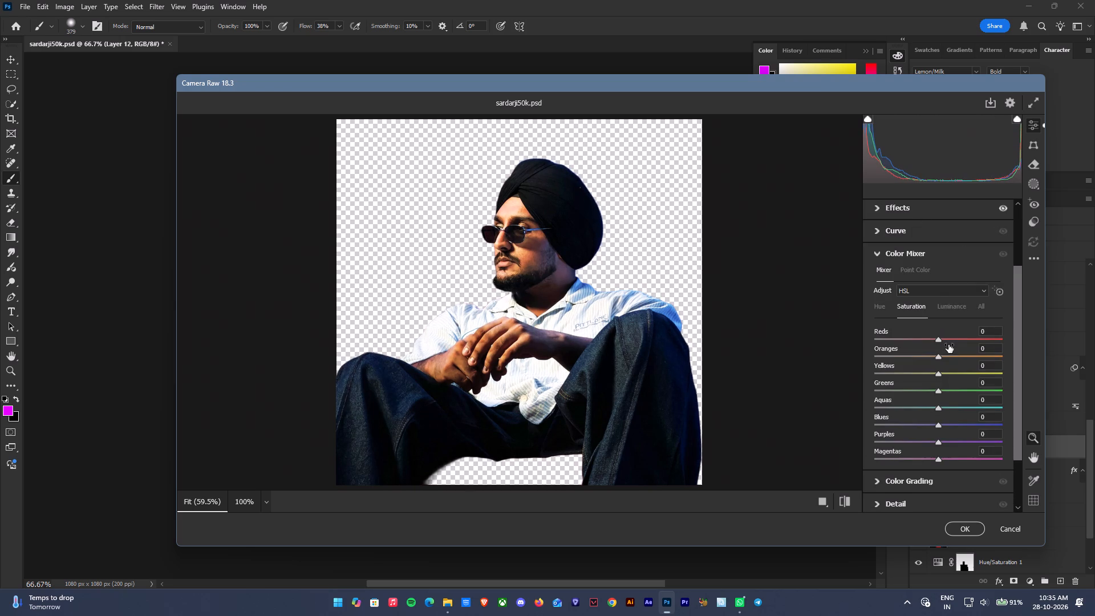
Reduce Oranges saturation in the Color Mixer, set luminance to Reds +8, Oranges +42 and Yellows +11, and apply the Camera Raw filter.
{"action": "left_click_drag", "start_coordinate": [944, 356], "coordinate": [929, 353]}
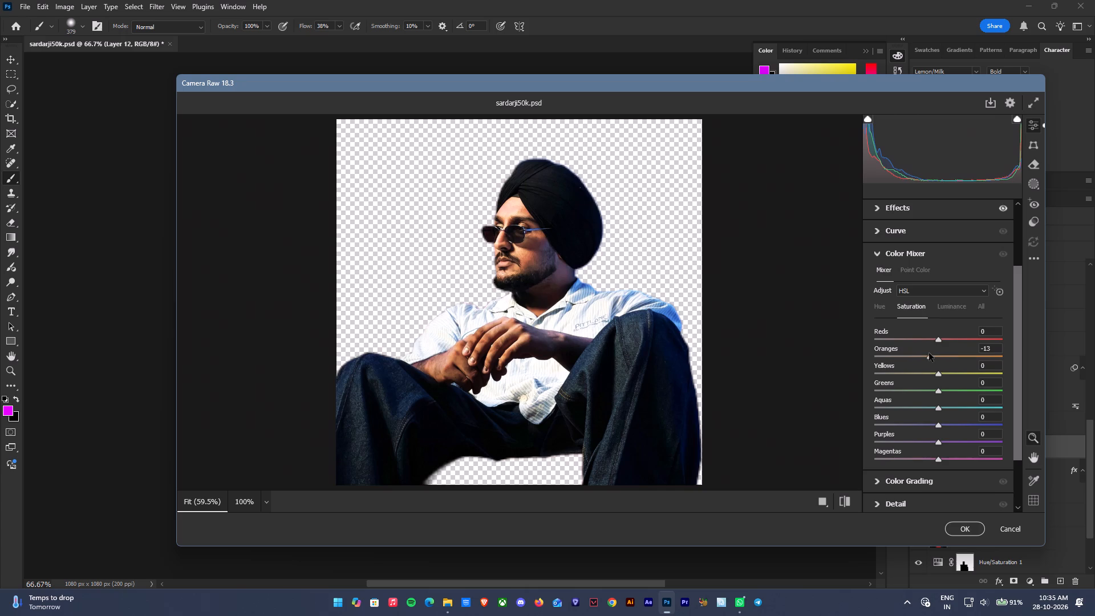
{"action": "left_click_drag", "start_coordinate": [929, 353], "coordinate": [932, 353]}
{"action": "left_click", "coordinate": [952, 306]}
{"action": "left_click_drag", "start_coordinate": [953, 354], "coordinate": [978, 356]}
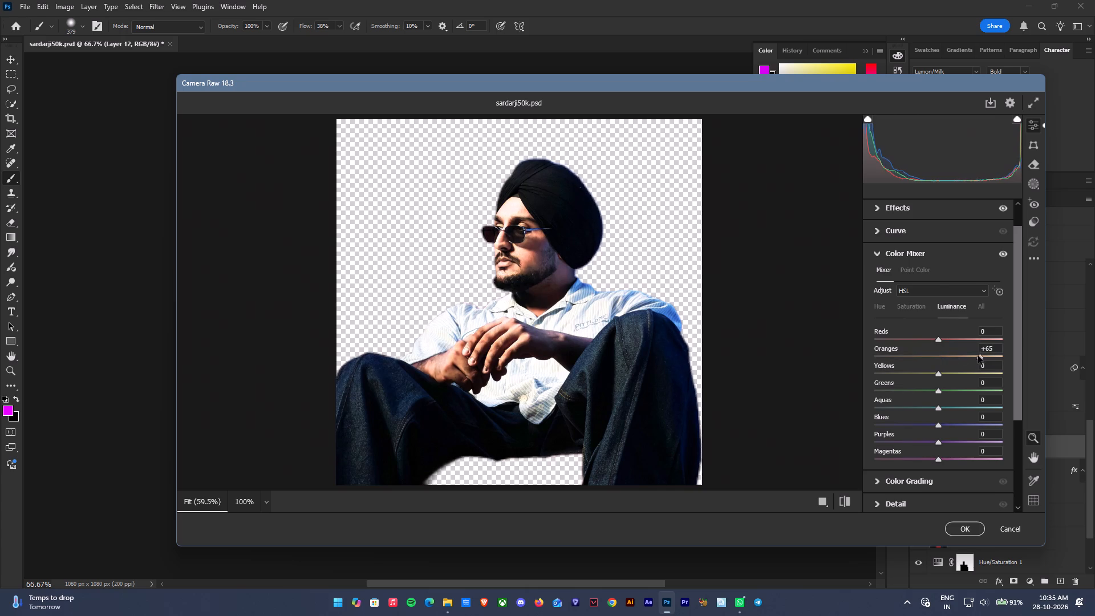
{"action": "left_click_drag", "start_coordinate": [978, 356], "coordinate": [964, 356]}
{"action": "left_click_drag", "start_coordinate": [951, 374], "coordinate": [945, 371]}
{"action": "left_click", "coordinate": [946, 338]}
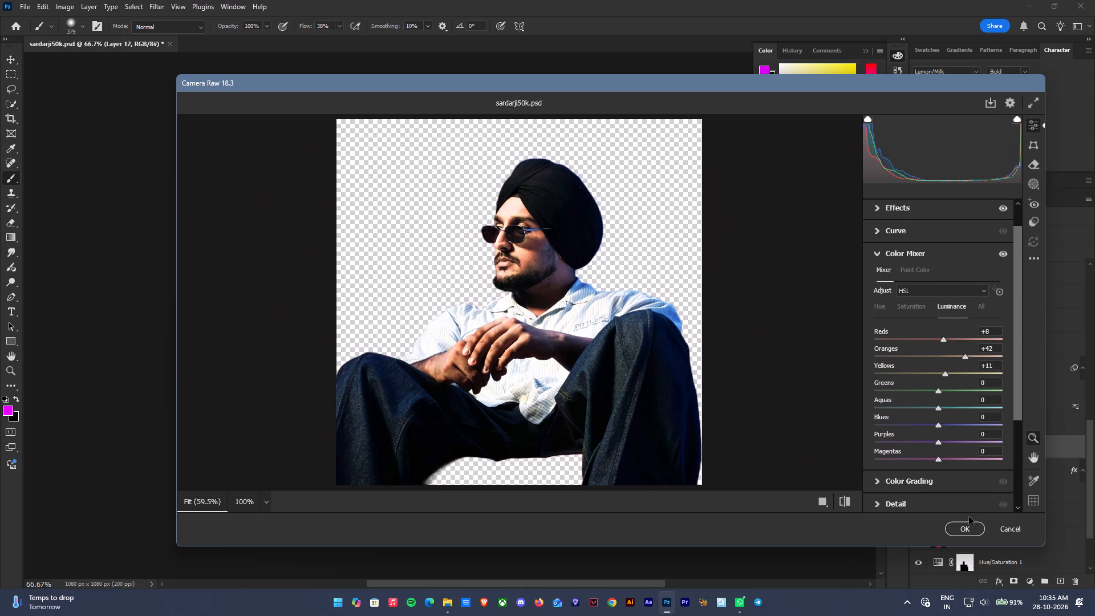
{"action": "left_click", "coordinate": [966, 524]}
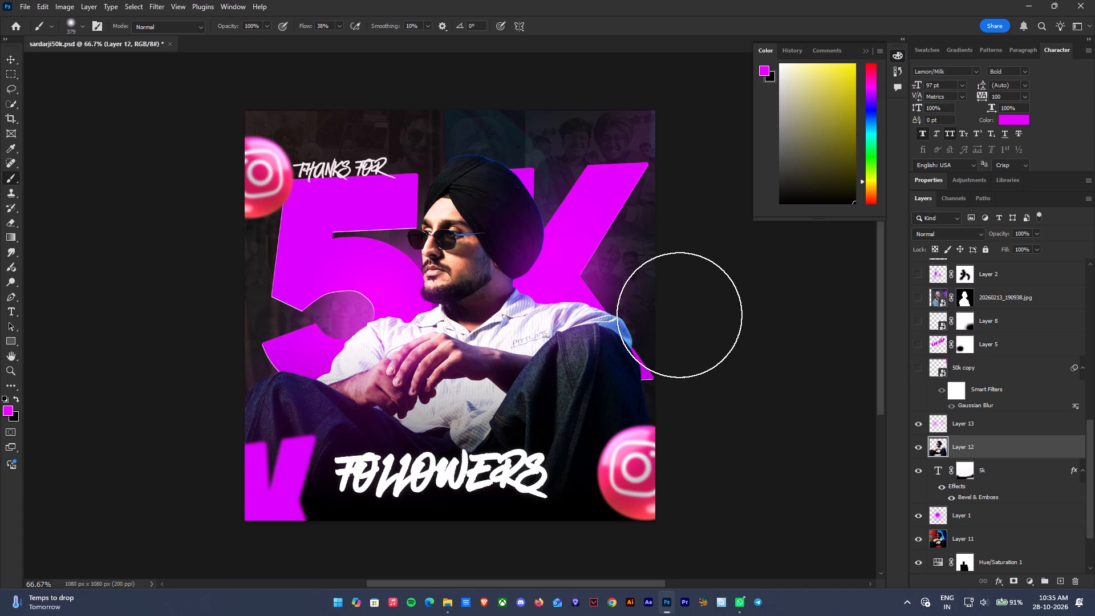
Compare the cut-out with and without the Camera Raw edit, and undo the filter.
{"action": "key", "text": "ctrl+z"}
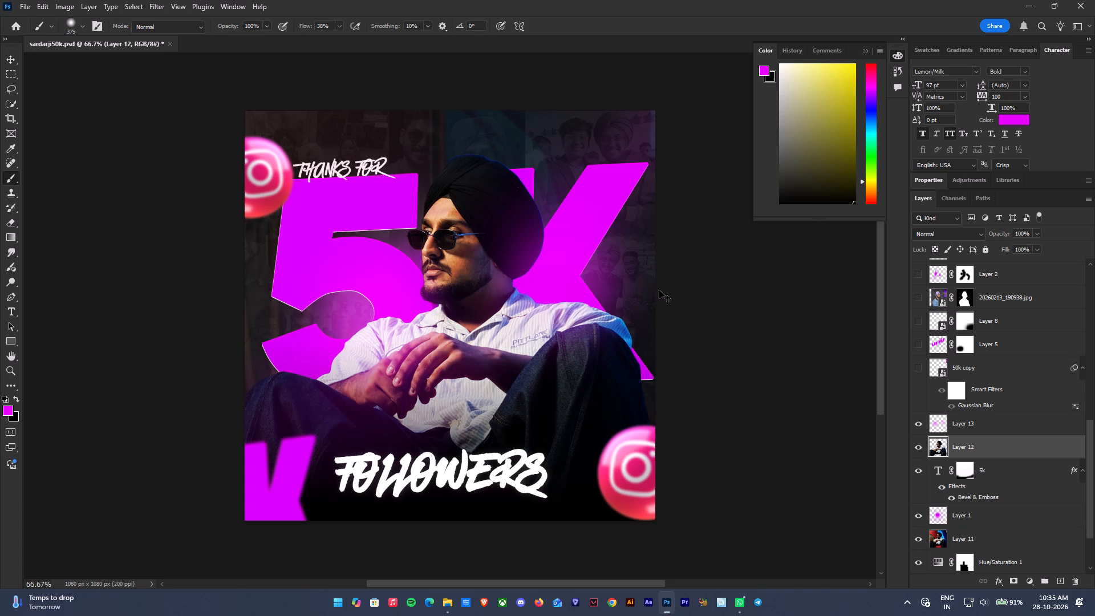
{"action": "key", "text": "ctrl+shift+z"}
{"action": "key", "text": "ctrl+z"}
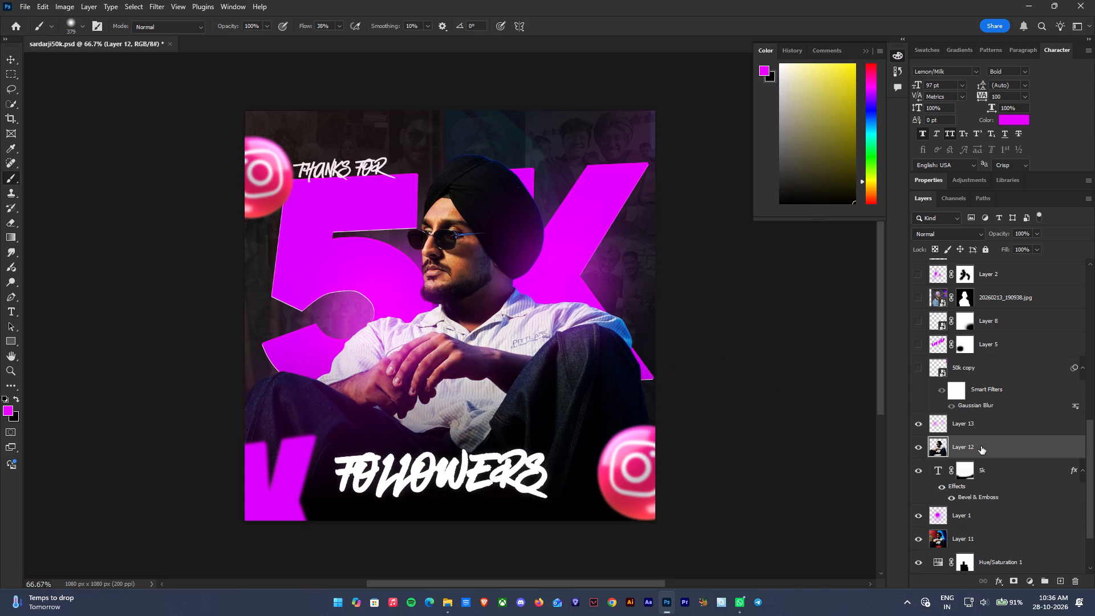
Convert Layer 12 to a smart object.
{"action": "right_click", "coordinate": [981, 446]}
{"action": "left_click", "coordinate": [1008, 366]}
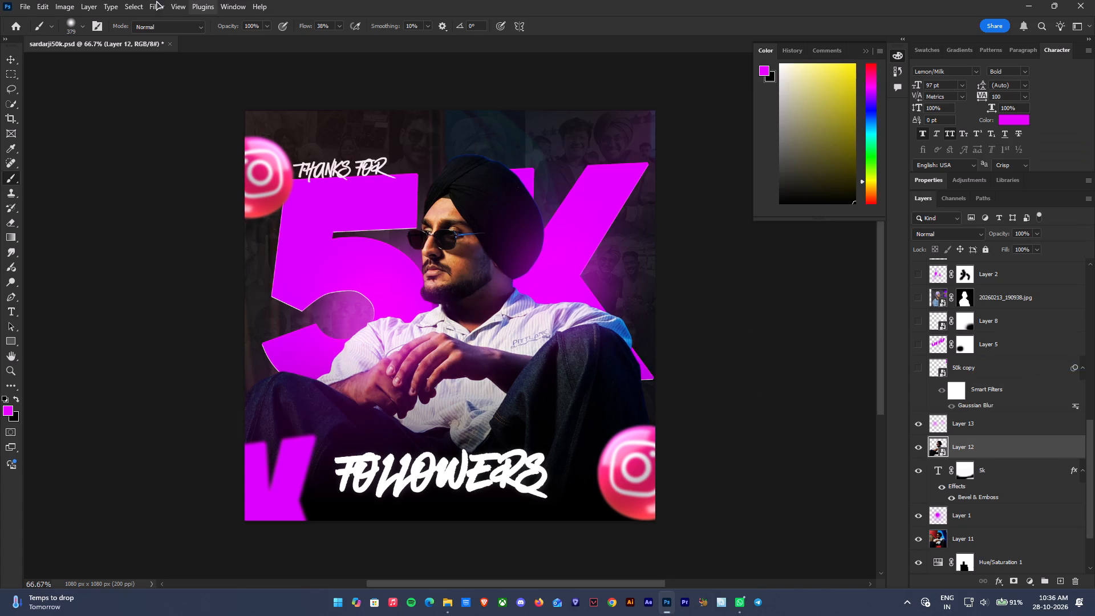
Open the Camera Raw Filter on Layer 12 and set Exposure +0.65, Contrast +23, Highlights -2, Shadows +21 and Whites +24.
{"action": "left_click", "coordinate": [157, 1]}
{"action": "left_click", "coordinate": [183, 91]}
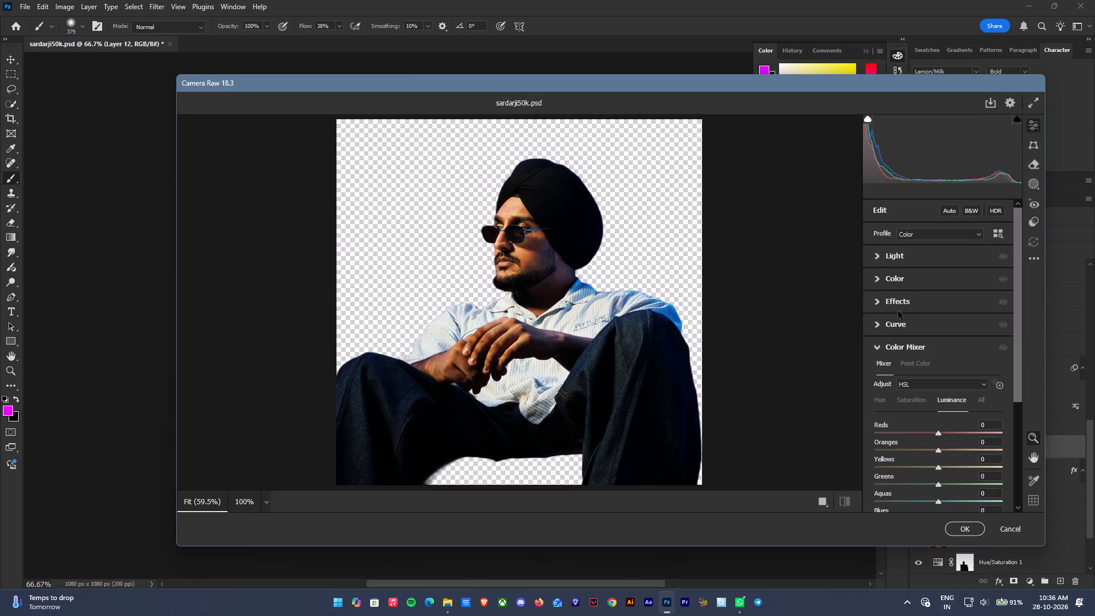
{"action": "left_click", "coordinate": [885, 257]}
{"action": "left_click", "coordinate": [943, 281]}
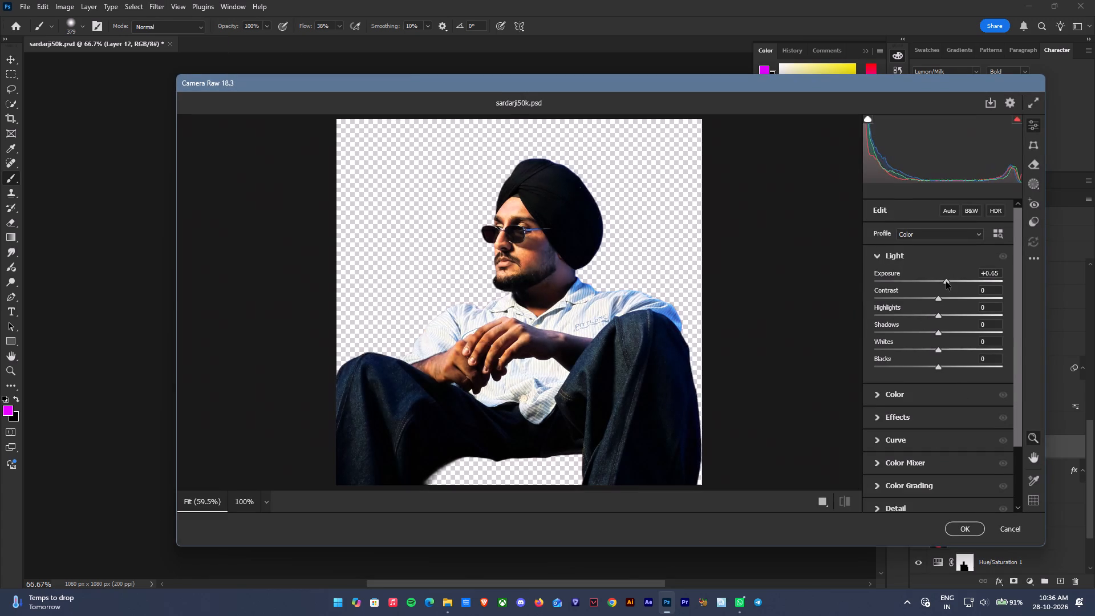
{"action": "left_click_drag", "start_coordinate": [943, 301], "coordinate": [955, 302]}
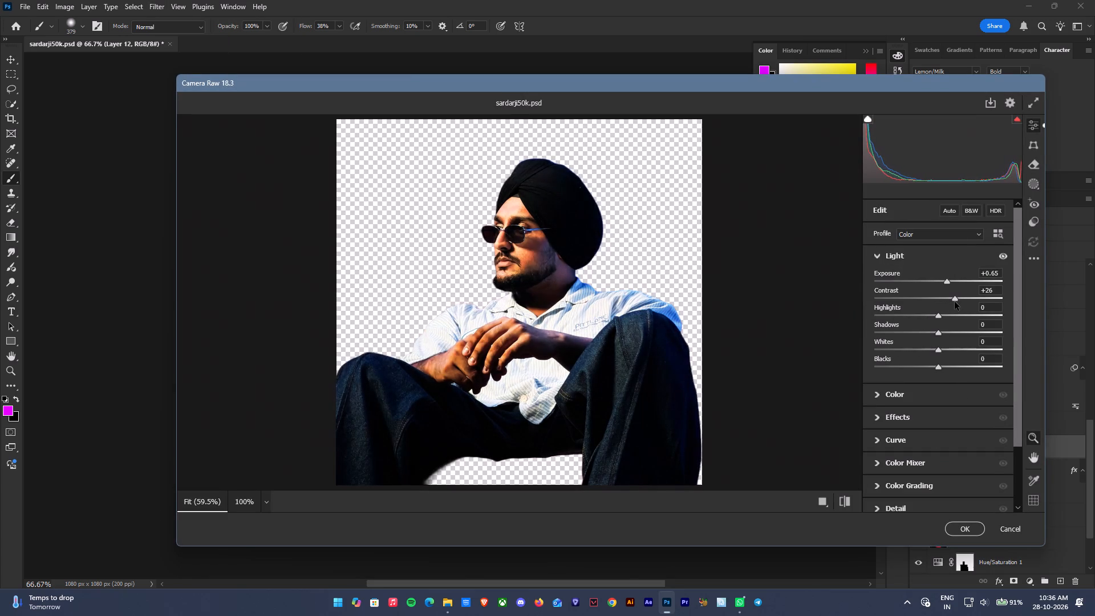
{"action": "left_click_drag", "start_coordinate": [955, 302], "coordinate": [953, 302]}
{"action": "left_click_drag", "start_coordinate": [949, 317], "coordinate": [944, 318]}
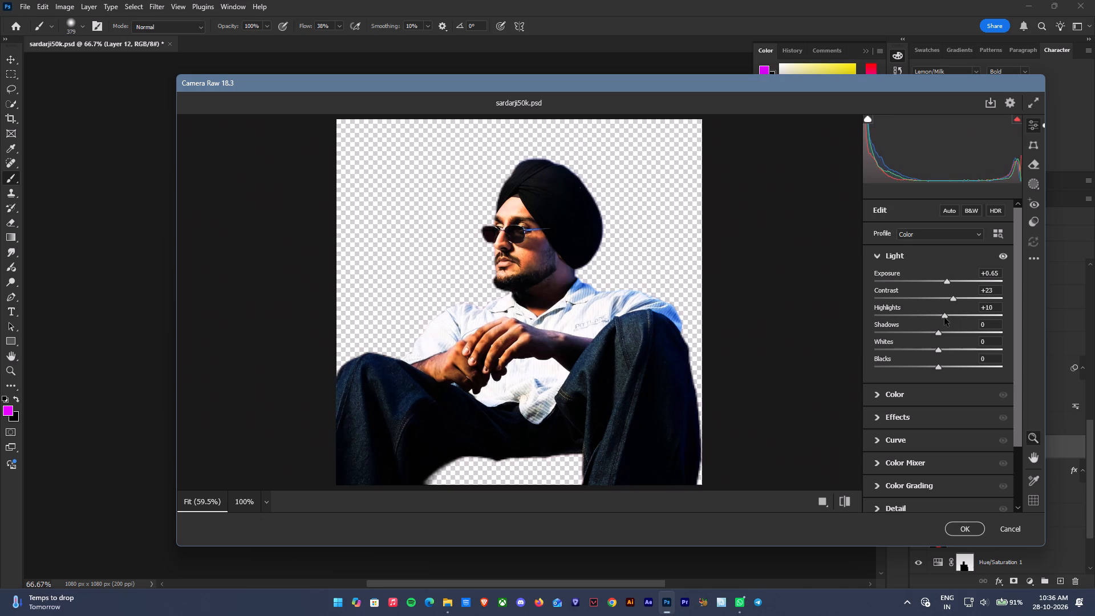
{"action": "left_click_drag", "start_coordinate": [944, 318], "coordinate": [937, 319]}
{"action": "left_click_drag", "start_coordinate": [940, 331], "coordinate": [954, 334]}
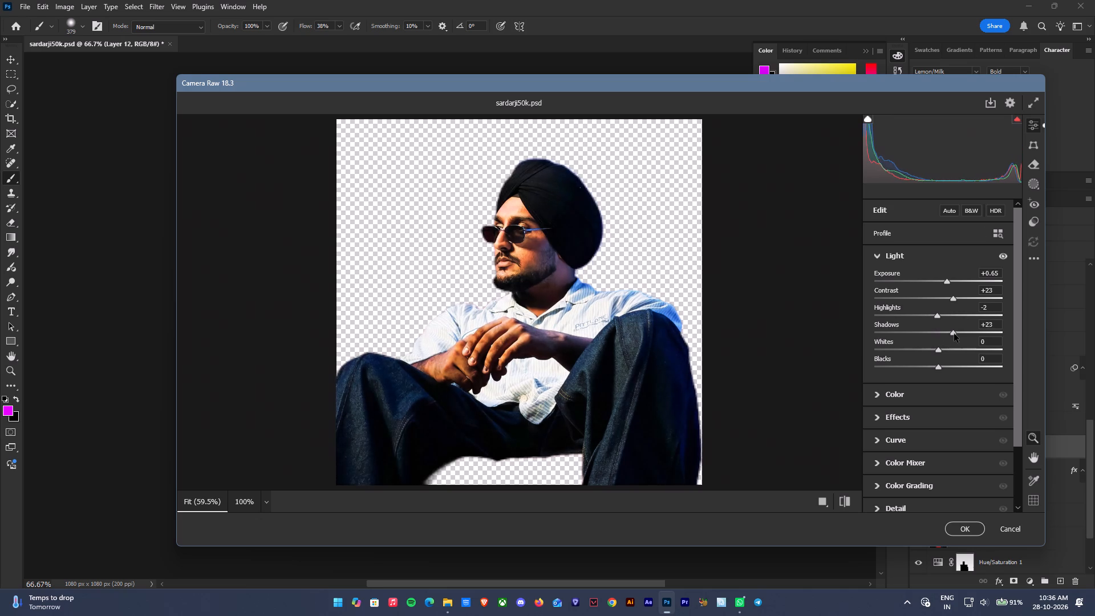
{"action": "left_click_drag", "start_coordinate": [954, 334], "coordinate": [954, 334]}
{"action": "left_click", "coordinate": [949, 350]}
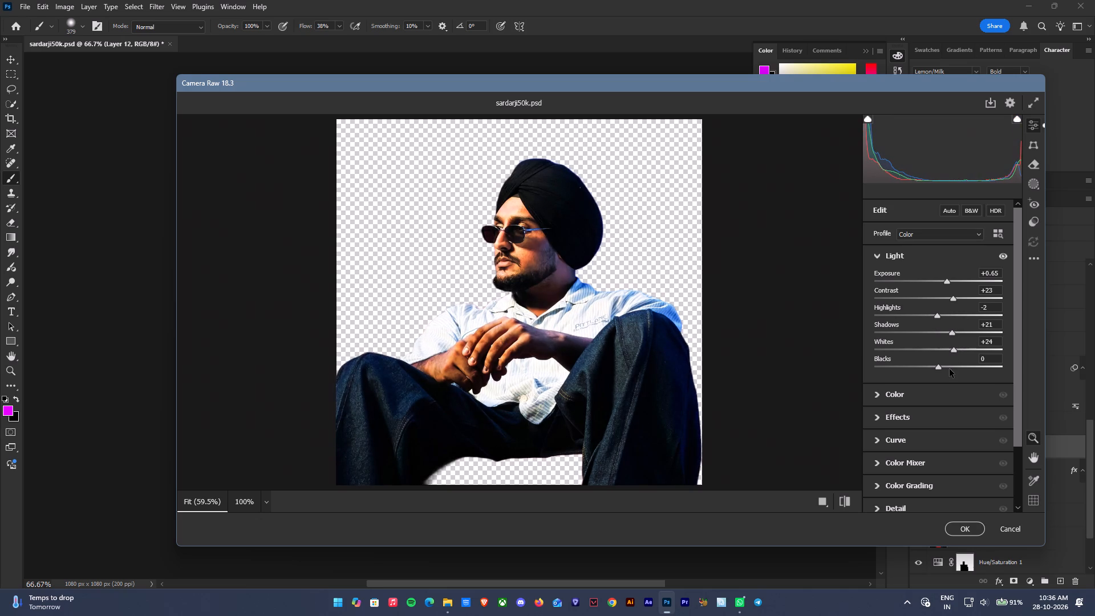
Set the cut-out's Blacks to +16.
{"action": "left_click", "coordinate": [950, 369]}
Set the cut-out's colour Temperature to -2.
{"action": "left_click", "coordinate": [914, 406]}
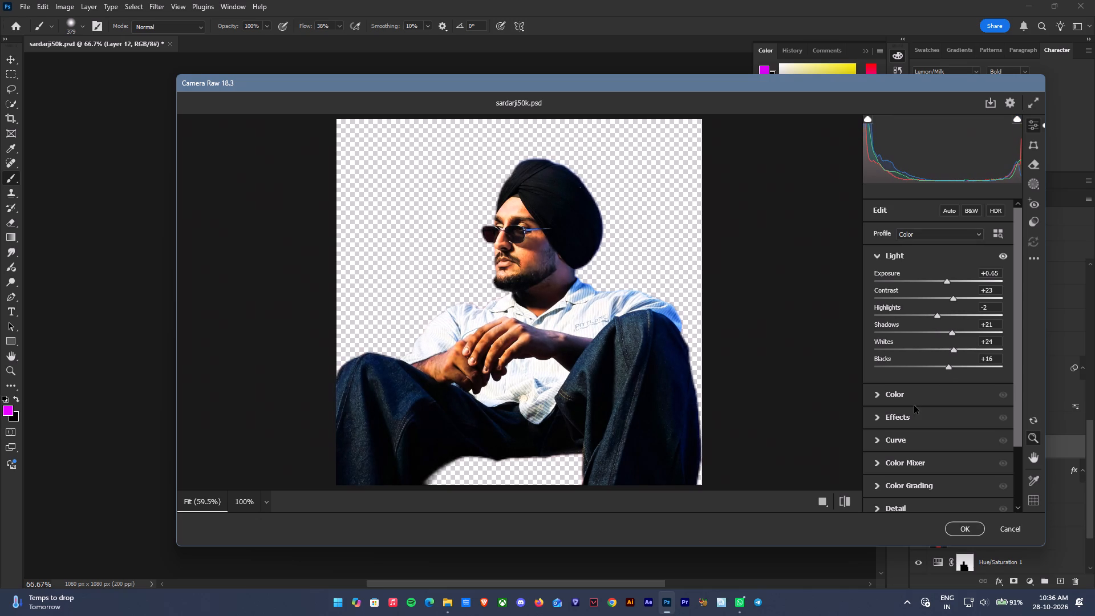
{"action": "left_click", "coordinate": [907, 393]}
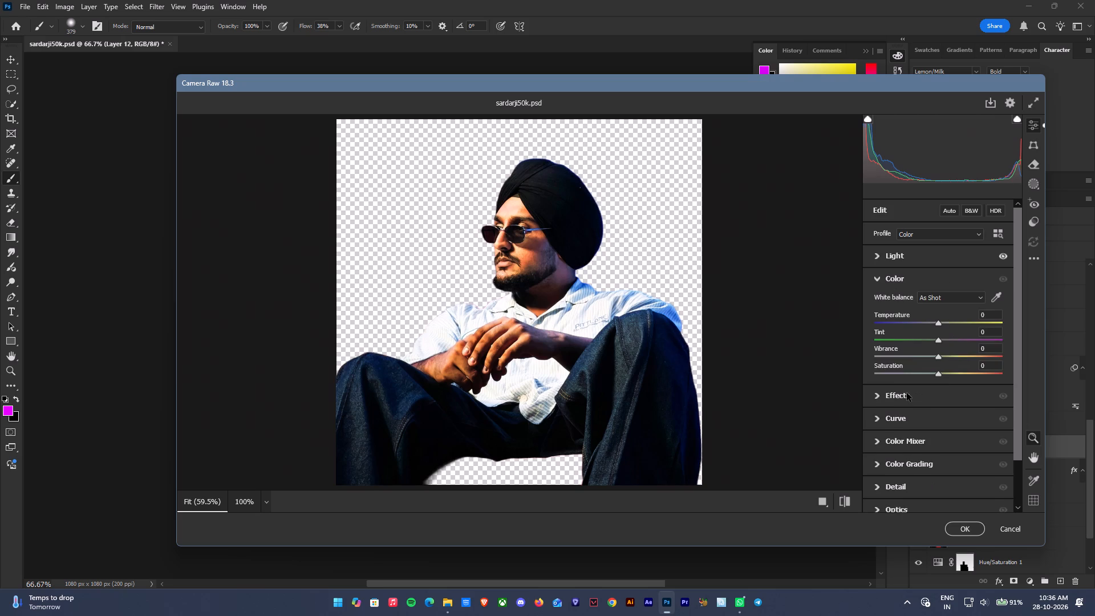
{"action": "left_click", "coordinate": [937, 323]}
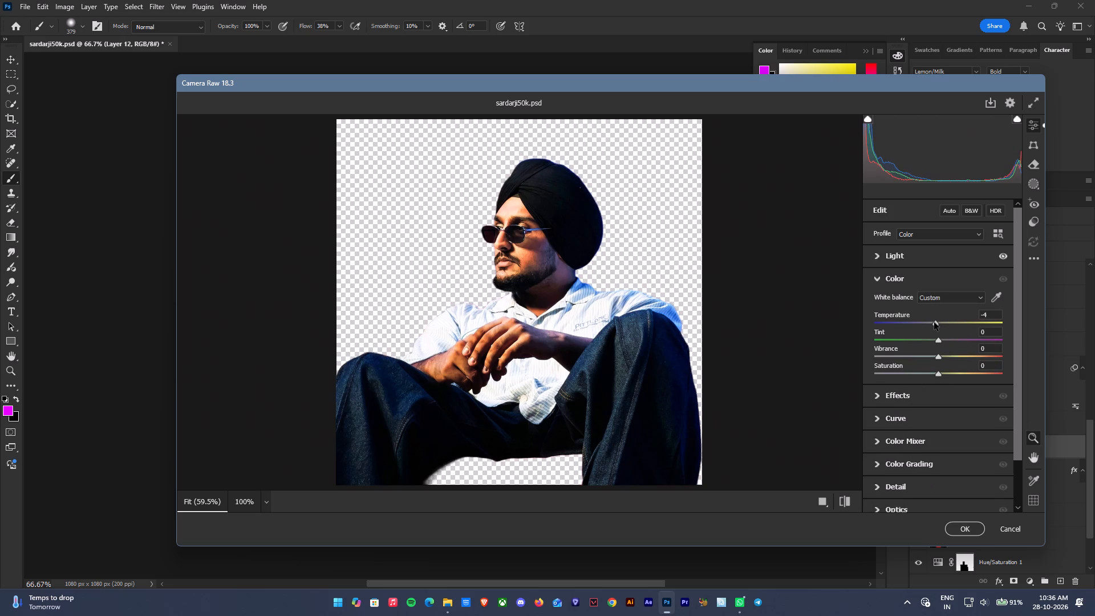
Fine-tune the cut-out's colour settings further in the Camera Raw filter.
{"action": "left_click", "coordinate": [930, 446]}
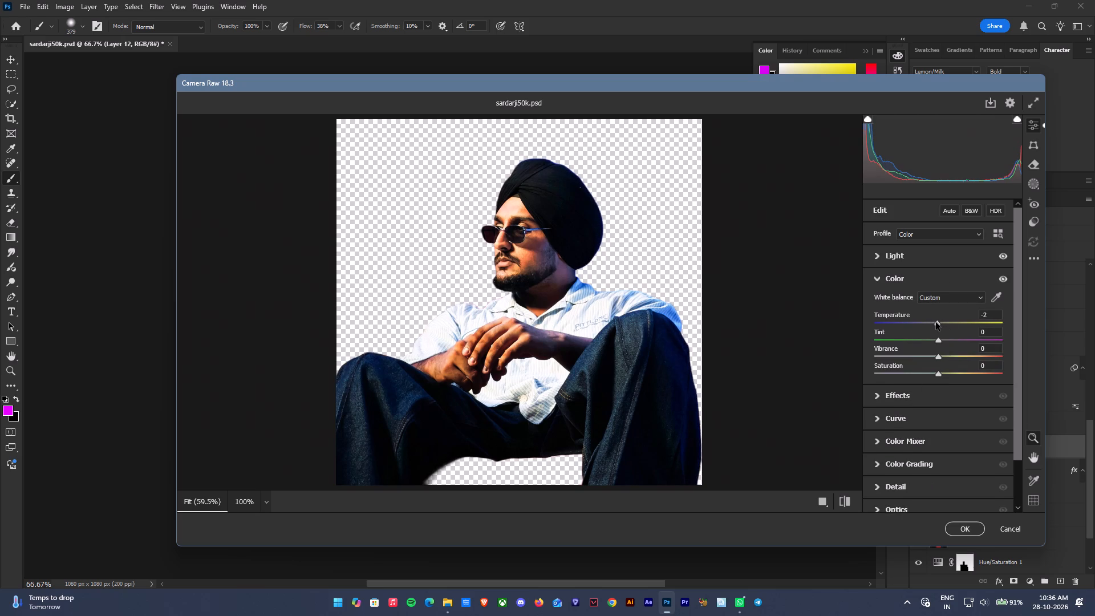
{"action": "left_click", "coordinate": [917, 308]}
{"action": "left_click_drag", "start_coordinate": [938, 357], "coordinate": [943, 324]}
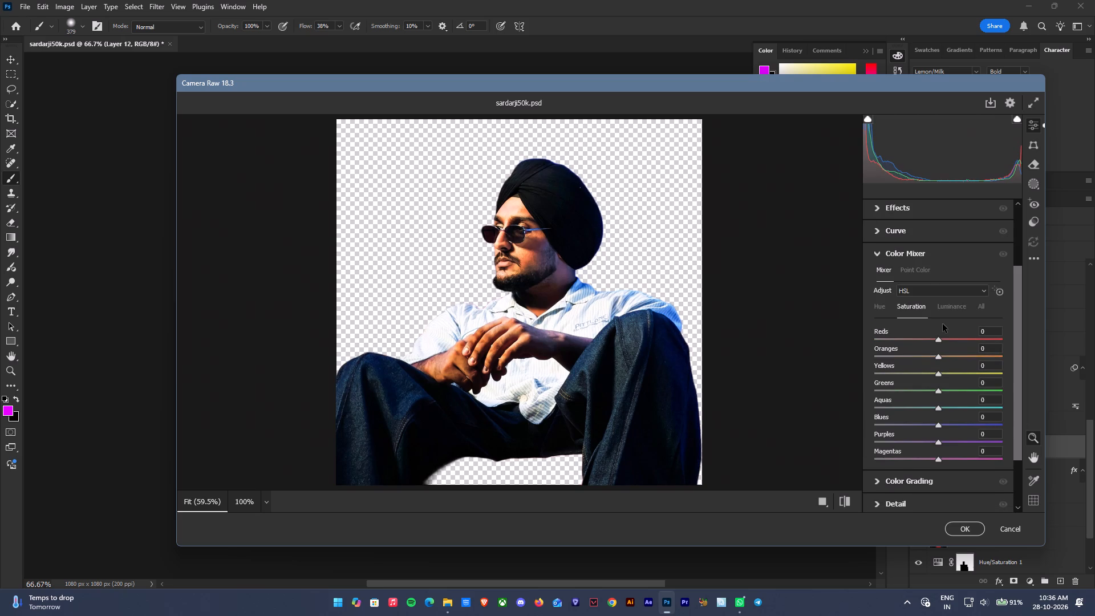
In the Color Mixer, set the cut-out's saturation to -16 for Reds, -8 for Oranges and -4 for Yellows.
{"action": "left_click_drag", "start_coordinate": [943, 324], "coordinate": [939, 352]}
{"action": "left_click_drag", "start_coordinate": [939, 355], "coordinate": [943, 324]}
{"action": "left_click_drag", "start_coordinate": [943, 324], "coordinate": [926, 355]}
{"action": "left_click", "coordinate": [936, 356]}
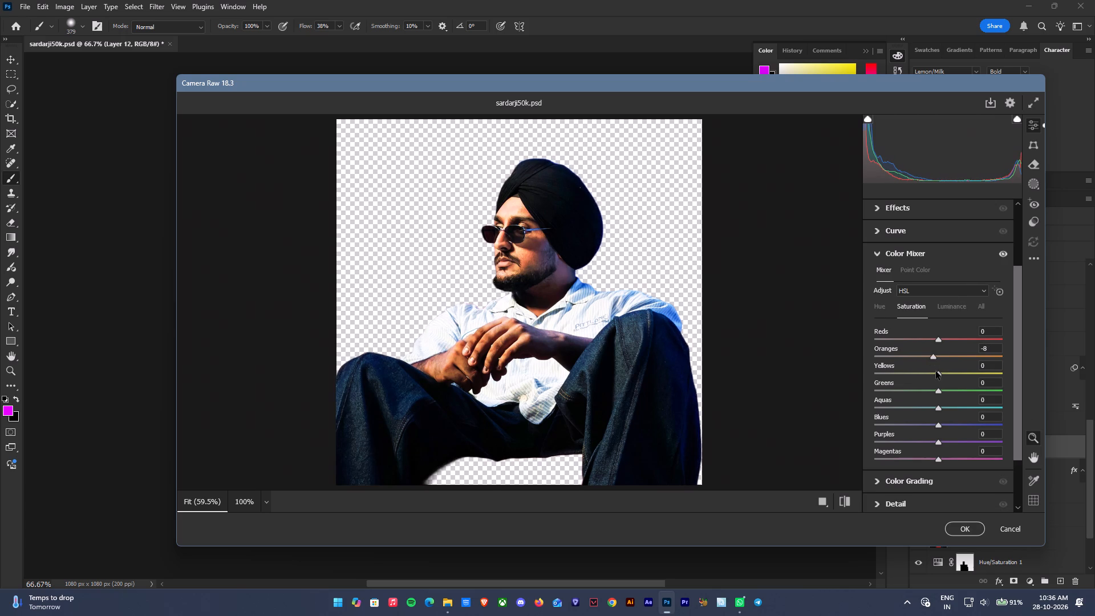
{"action": "left_click", "coordinate": [936, 371]}
{"action": "left_click_drag", "start_coordinate": [938, 340], "coordinate": [920, 337]}
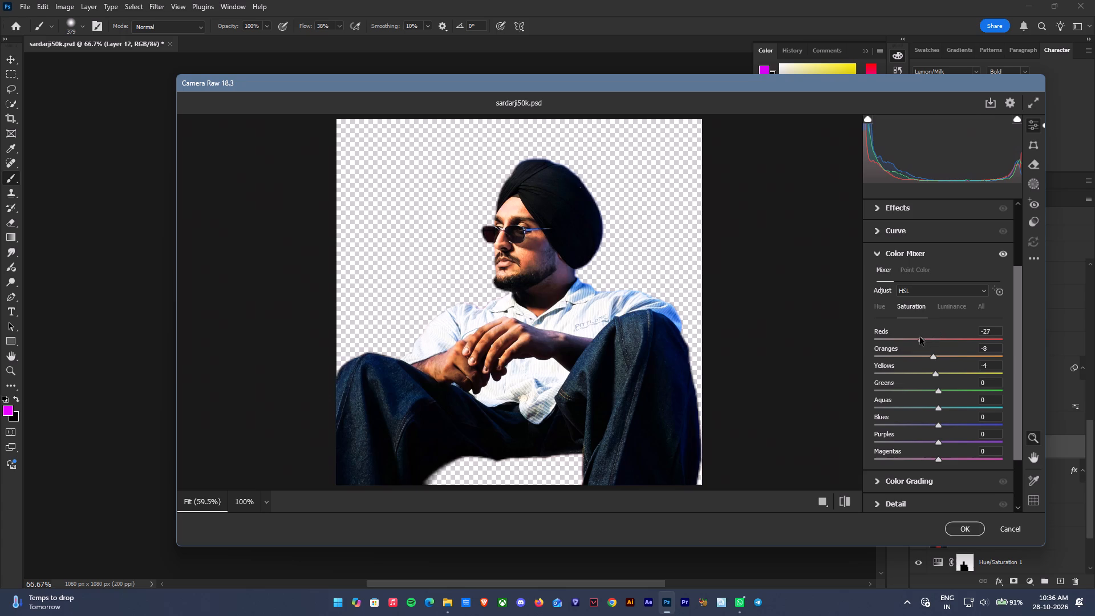
{"action": "left_click_drag", "start_coordinate": [920, 337], "coordinate": [927, 339]}
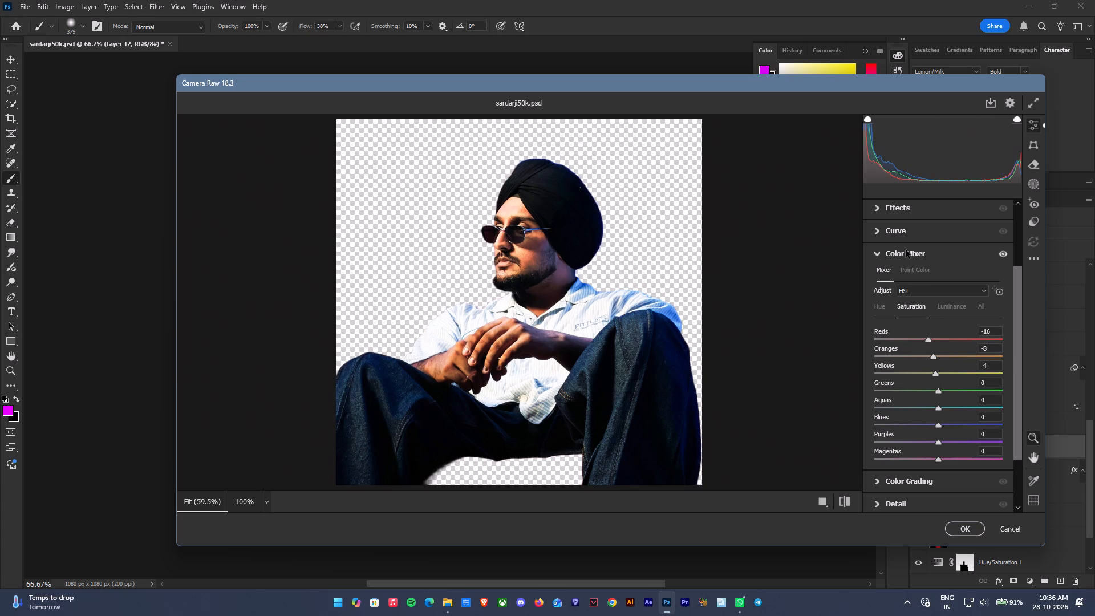
Set the cut-out's Vibrance to -13 and apply the Camera Raw filter.
{"action": "scroll", "coordinate": [913, 262], "scroll_direction": "up", "scroll_amount": 2}
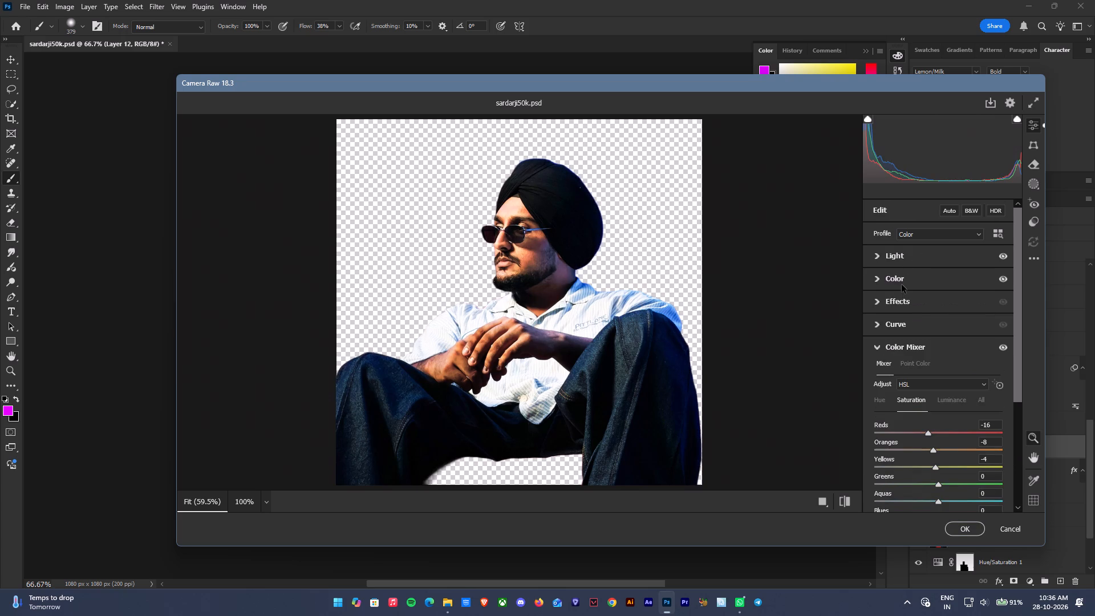
{"action": "left_click", "coordinate": [902, 285]}
{"action": "left_click", "coordinate": [937, 356]}
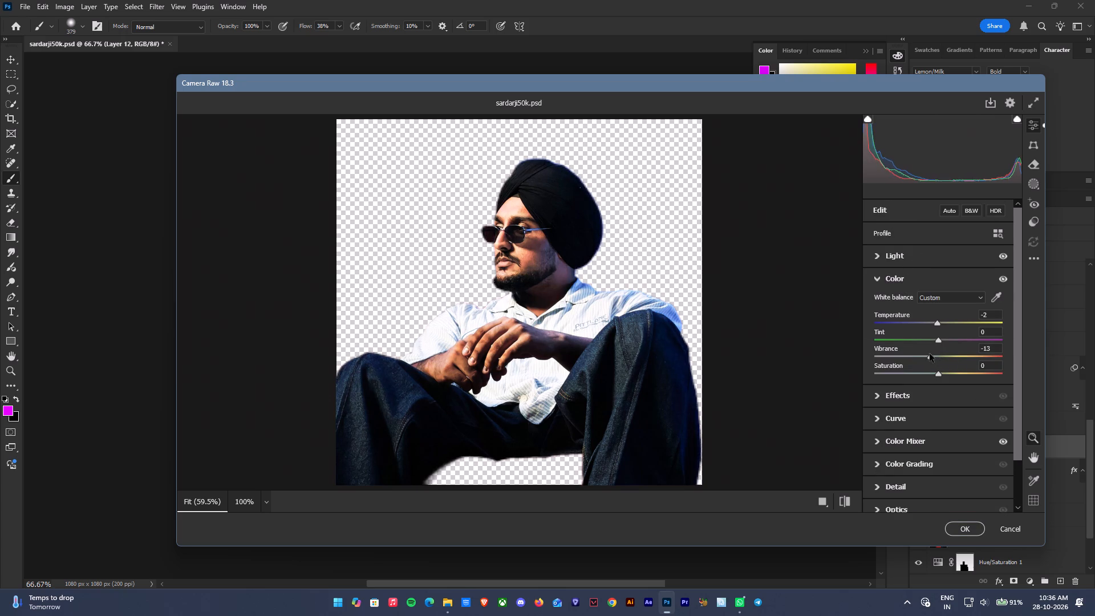
{"action": "left_click", "coordinate": [967, 524]}
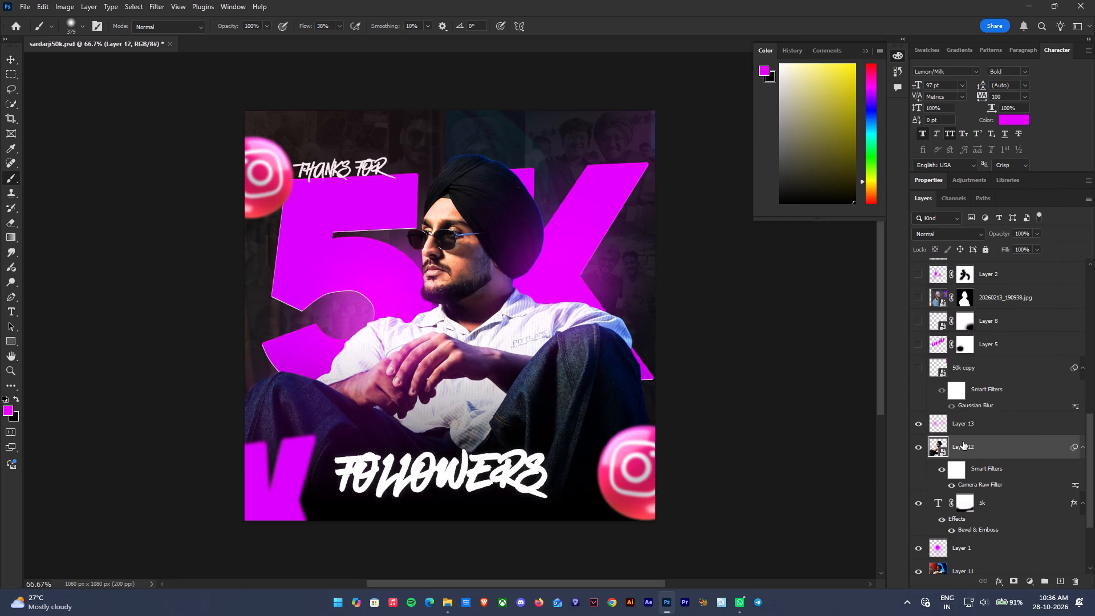
Load the outline of the man on Layer 12 as a selection and add a new empty layer above it.
{"action": "left_click", "coordinate": [940, 441], "text": "ctrl"}
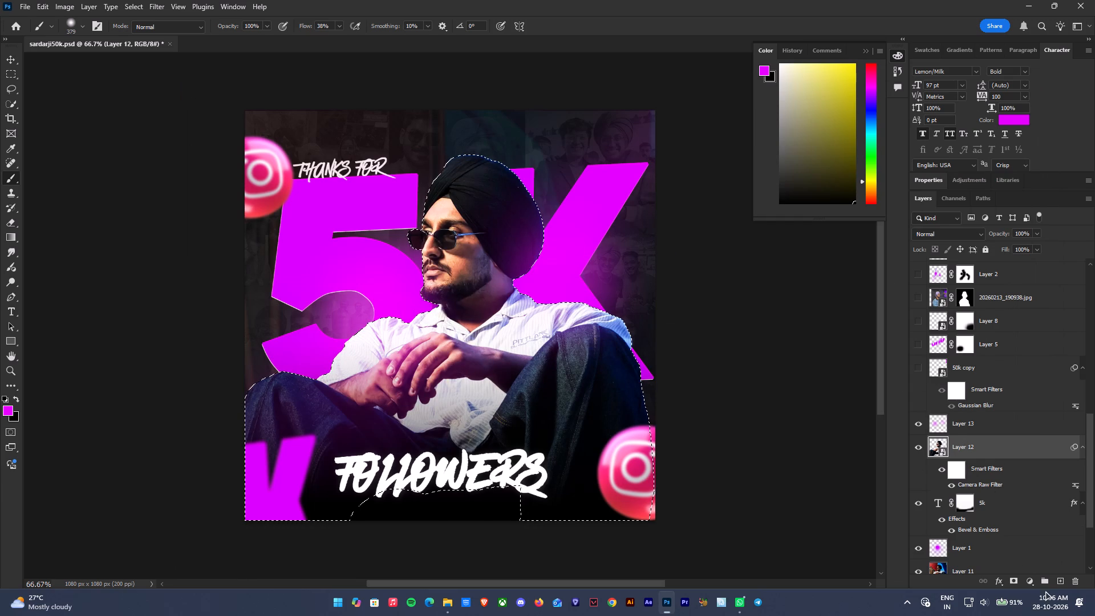
{"action": "left_click", "coordinate": [1062, 581]}
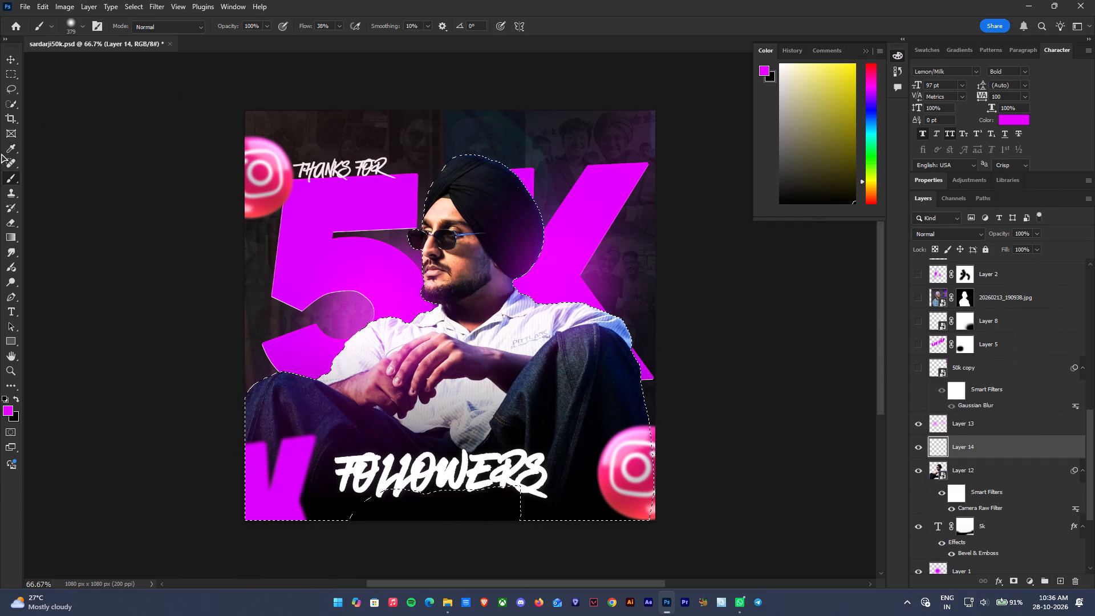
Reduce the brush size to 58 px.
{"action": "right_click_drag", "start_coordinate": [501, 151], "coordinate": [439, 135], "text": "alt"}
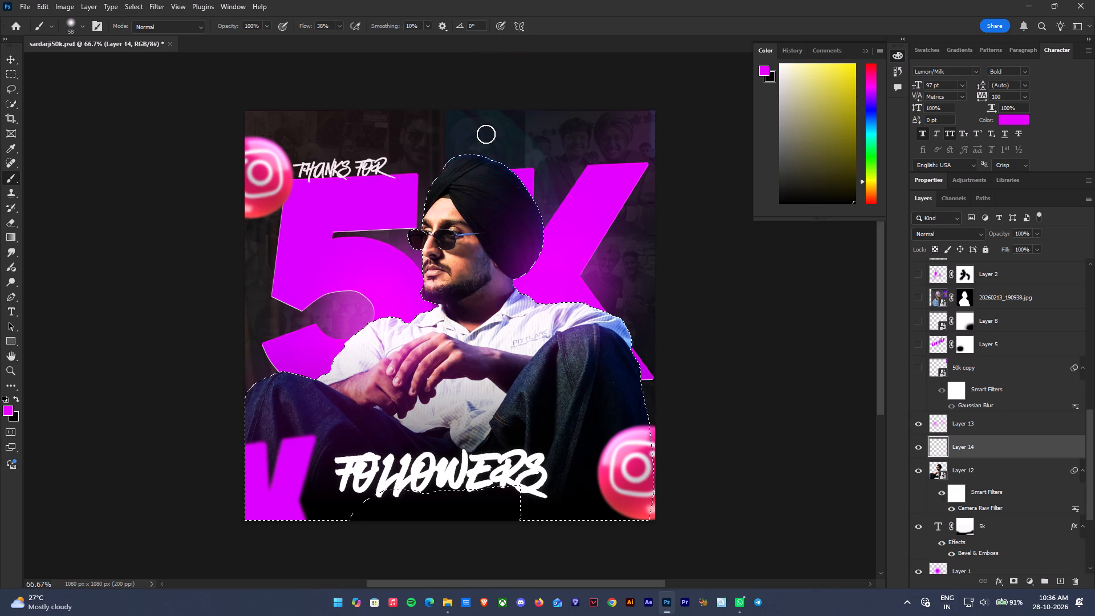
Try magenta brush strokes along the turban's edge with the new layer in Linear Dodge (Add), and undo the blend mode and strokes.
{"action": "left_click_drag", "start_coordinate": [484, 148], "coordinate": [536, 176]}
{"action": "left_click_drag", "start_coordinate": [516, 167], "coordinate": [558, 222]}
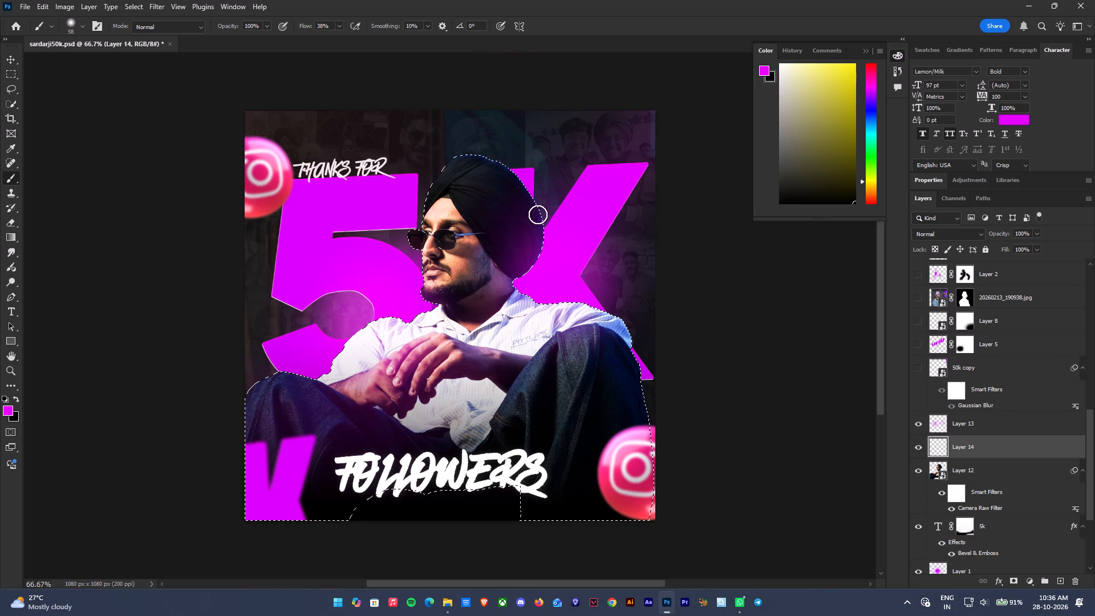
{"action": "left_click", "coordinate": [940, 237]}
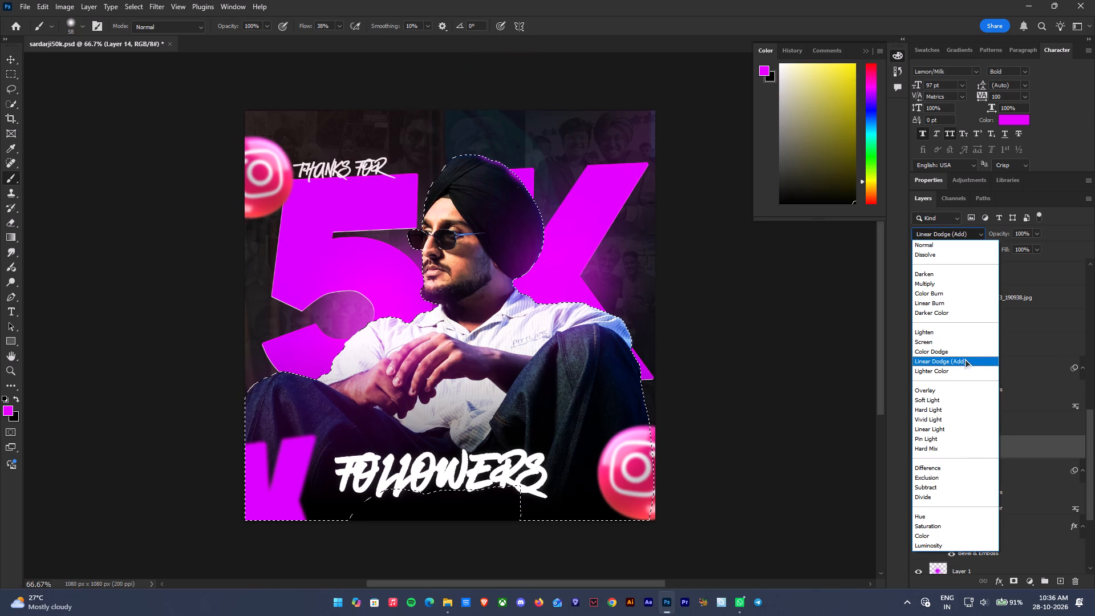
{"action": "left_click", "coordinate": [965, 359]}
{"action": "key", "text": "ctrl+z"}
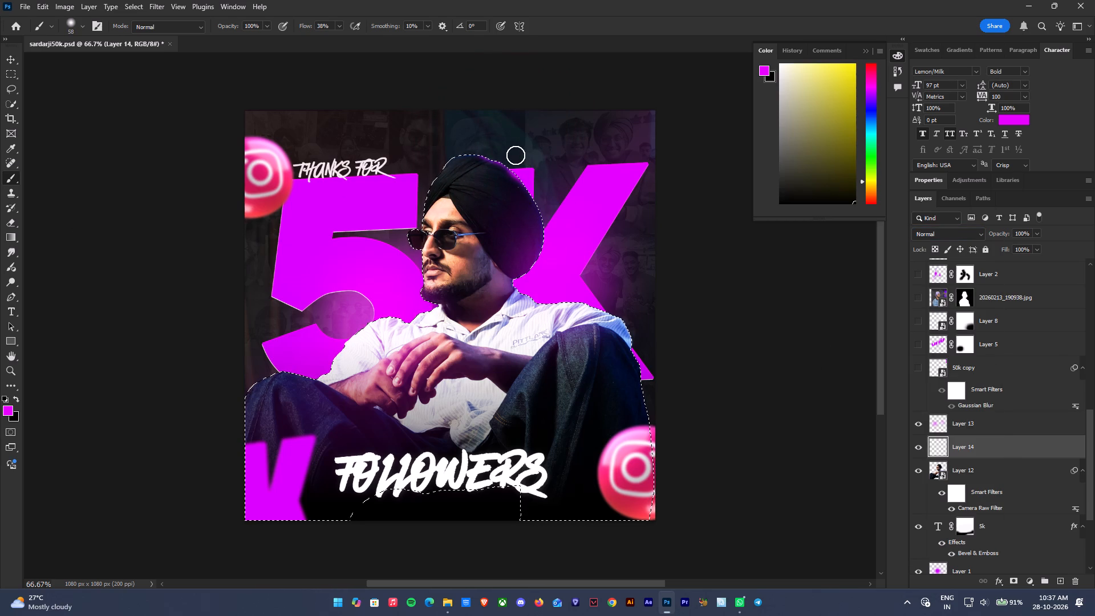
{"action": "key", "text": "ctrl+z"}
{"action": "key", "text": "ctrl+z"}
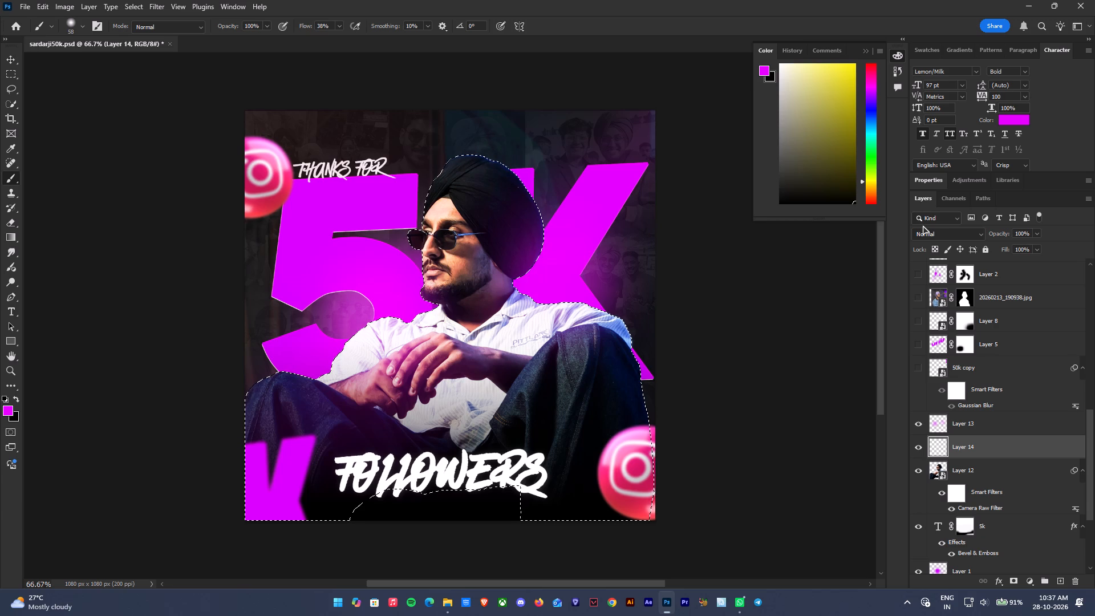
Set the blend mode of the empty Layer 14 to Linear Dodge (Add).
{"action": "left_click", "coordinate": [932, 230]}
{"action": "left_click", "coordinate": [963, 363]}
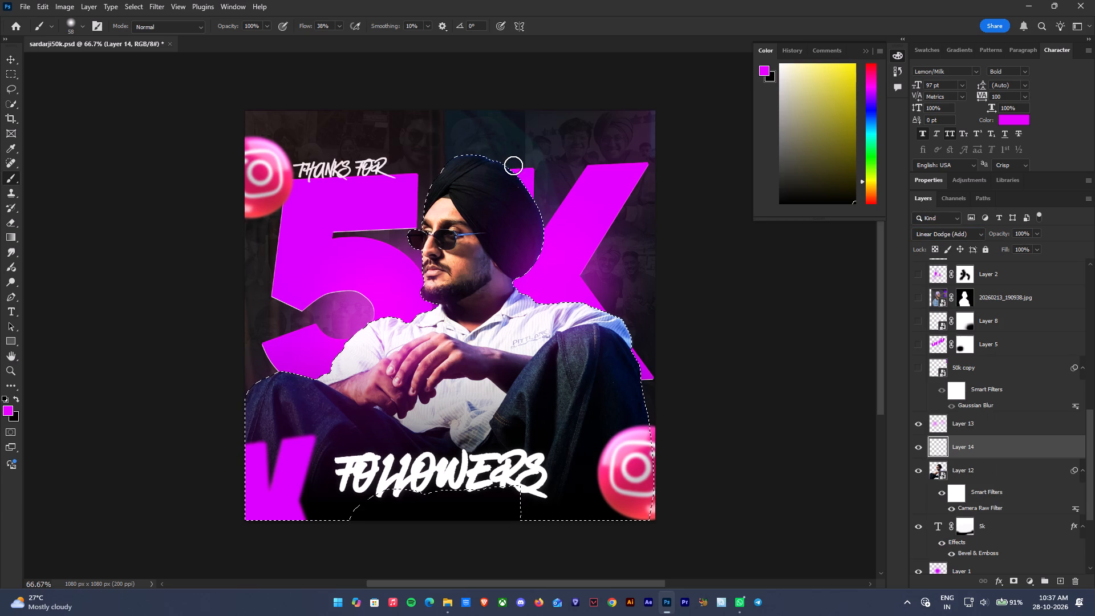
Brush a magenta glow along the turban, neck and shoulder edges inside the cut-out's selection on Layer 14, then deselect.
{"action": "left_click_drag", "start_coordinate": [516, 164], "coordinate": [554, 297]}
{"action": "key", "text": "ctrl+z"}
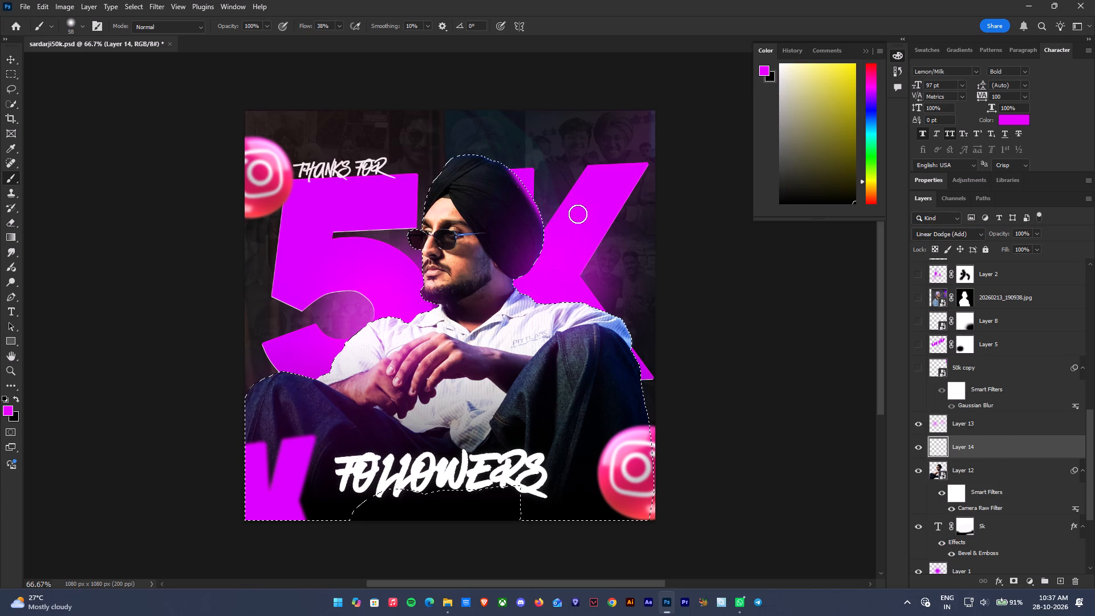
{"action": "left_click_drag", "start_coordinate": [550, 197], "coordinate": [518, 302]}
{"action": "left_click_drag", "start_coordinate": [555, 246], "coordinate": [547, 263]}
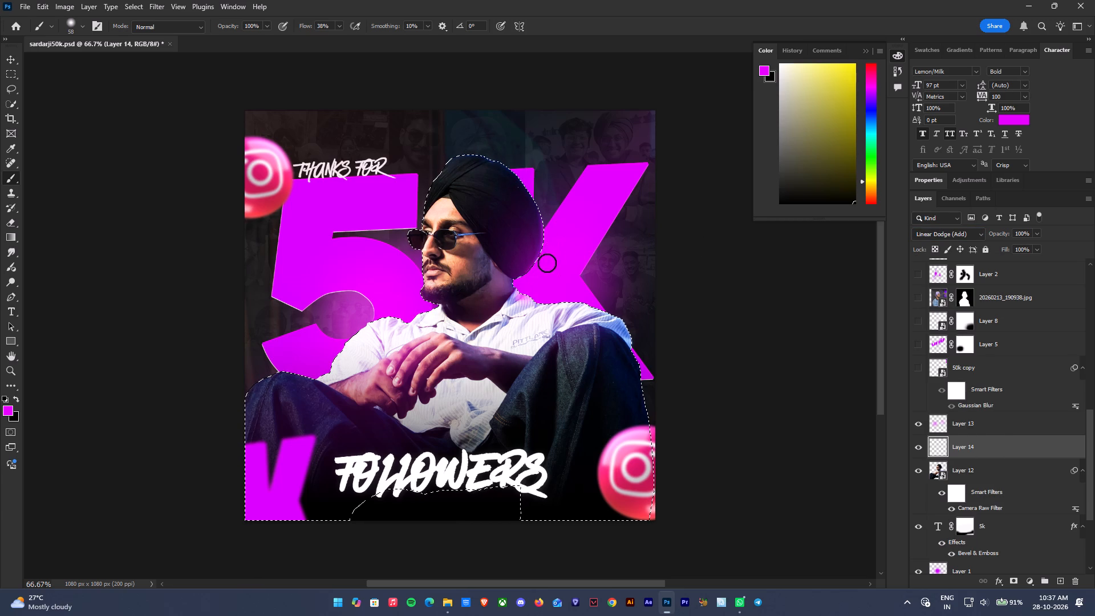
{"action": "left_click_drag", "start_coordinate": [547, 263], "coordinate": [524, 283]}
{"action": "left_click_drag", "start_coordinate": [520, 279], "coordinate": [619, 288]}
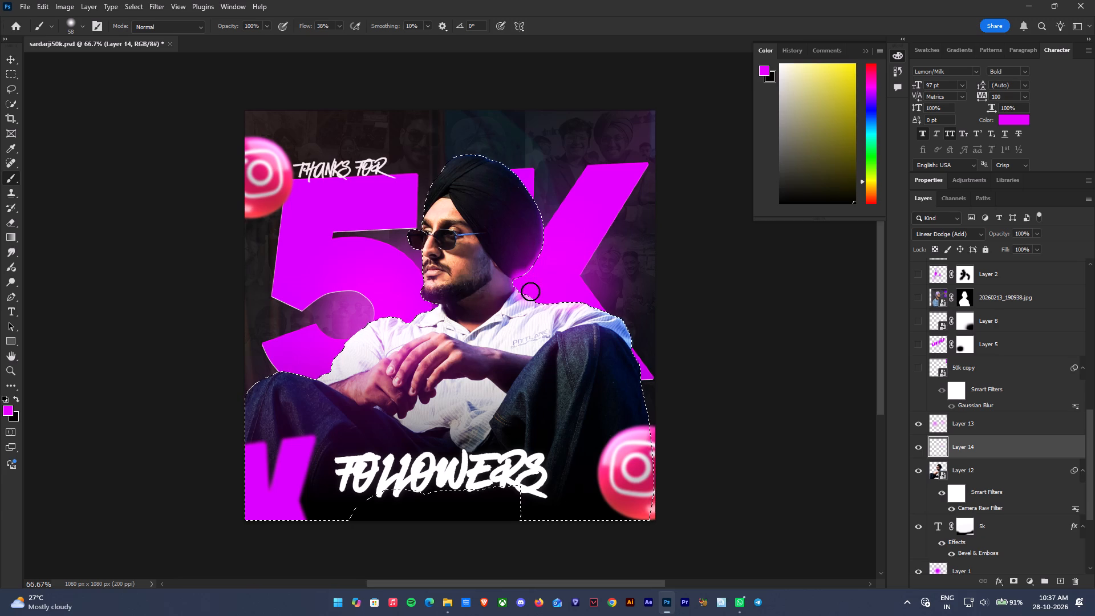
{"action": "left_click_drag", "start_coordinate": [528, 291], "coordinate": [606, 276]}
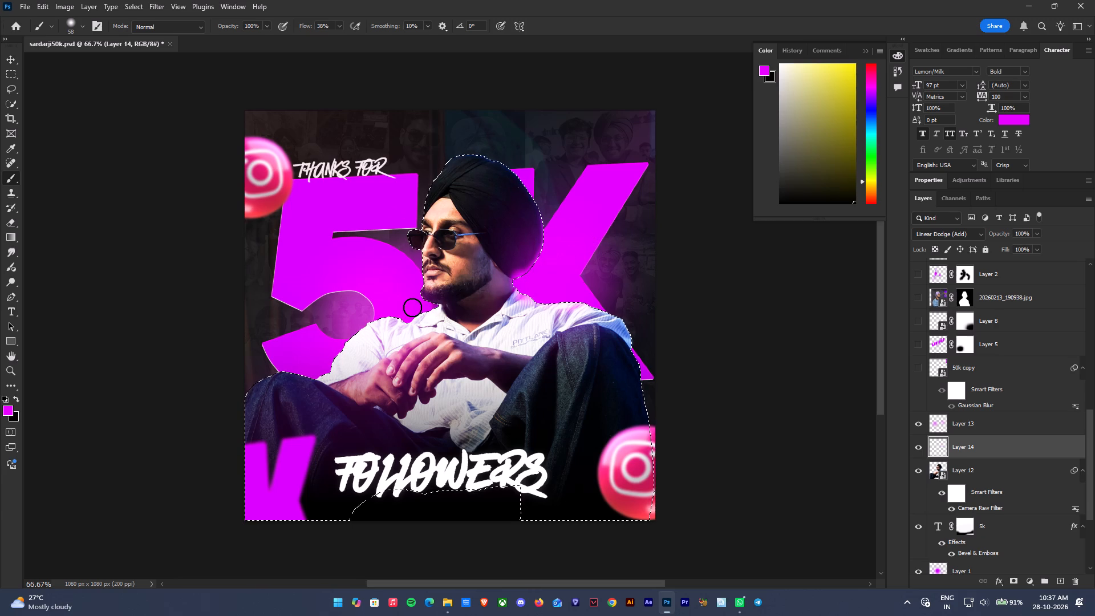
{"action": "left_click_drag", "start_coordinate": [410, 313], "coordinate": [336, 329]}
{"action": "left_click_drag", "start_coordinate": [550, 259], "coordinate": [544, 190]}
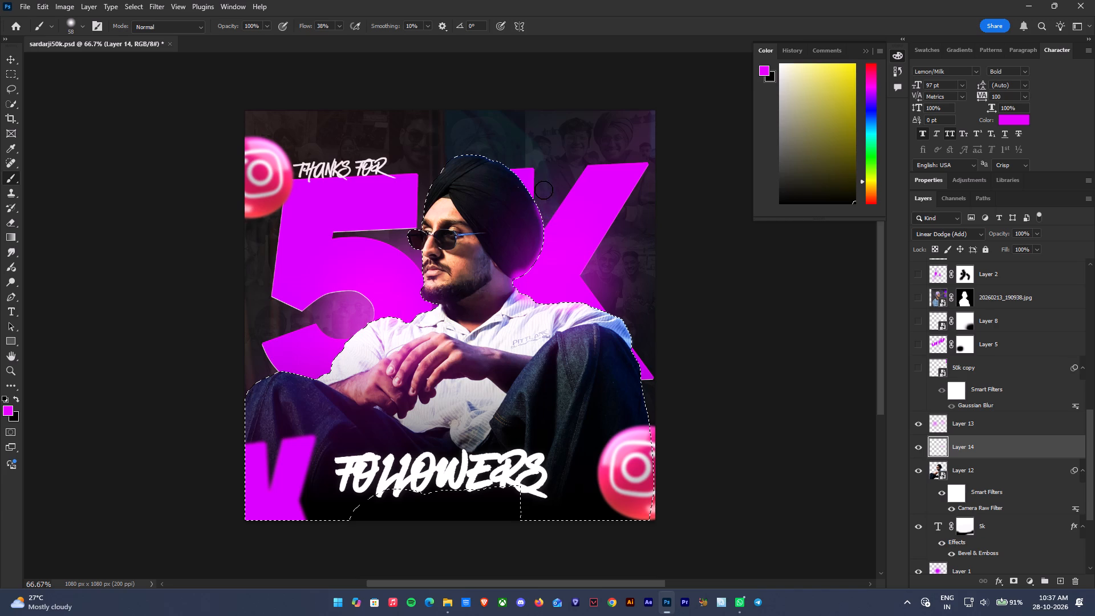
{"action": "left_click_drag", "start_coordinate": [544, 190], "coordinate": [543, 188]}
{"action": "key", "text": "ctrl+d"}
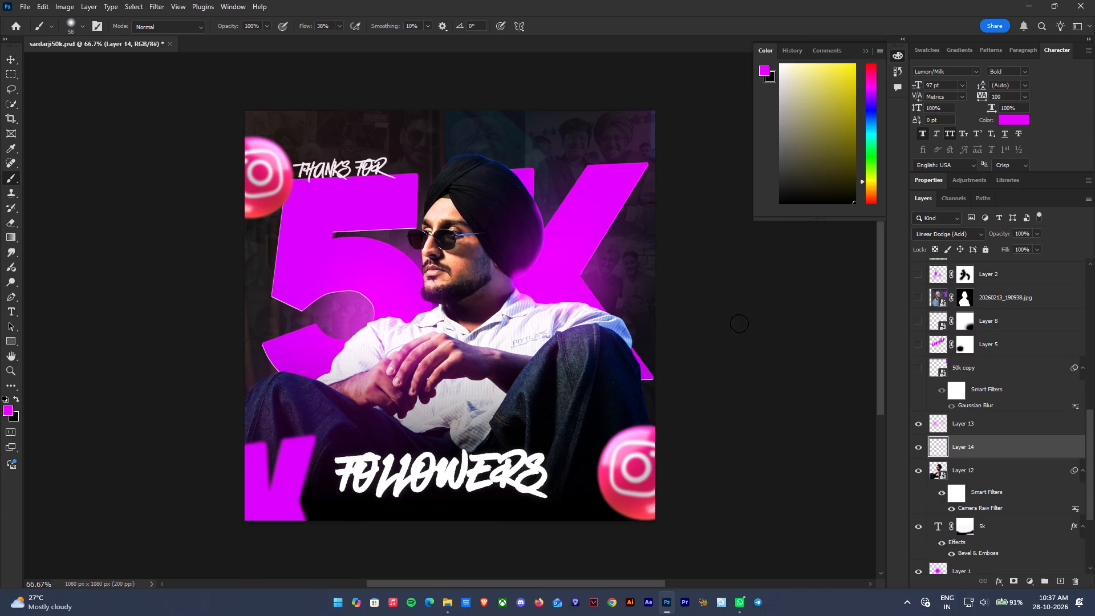
Erase the excess magenta glow on Layer 14 inside the turban, neck and shoulder with a 54 px eraser, keeping a thin rim.
{"action": "scroll", "coordinate": [626, 210], "scroll_direction": "up", "scroll_amount": 6, "text": "ctrl+alt"}
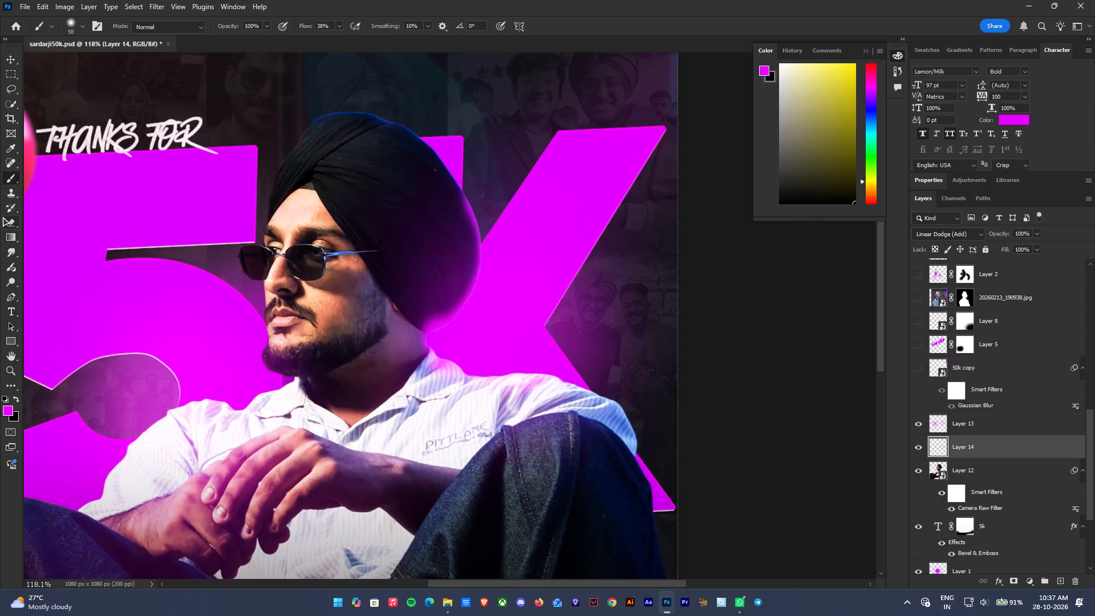
{"action": "left_click_drag", "start_coordinate": [6, 219], "coordinate": [15, 220]}
{"action": "scroll", "coordinate": [417, 237], "scroll_direction": "up", "scroll_amount": 4, "text": "ctrl+alt"}
{"action": "right_click_drag", "start_coordinate": [394, 211], "coordinate": [202, 203], "text": "alt"}
{"action": "left_click_drag", "start_coordinate": [455, 294], "coordinate": [342, 384]}
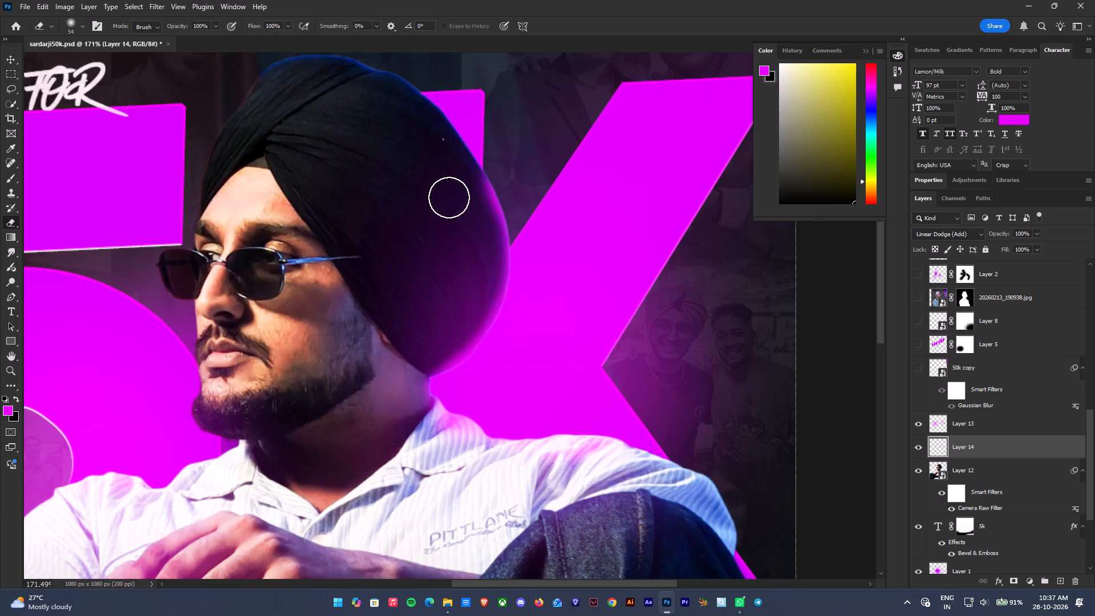
{"action": "left_click_drag", "start_coordinate": [452, 193], "coordinate": [460, 222]}
{"action": "left_click_drag", "start_coordinate": [459, 192], "coordinate": [462, 289]}
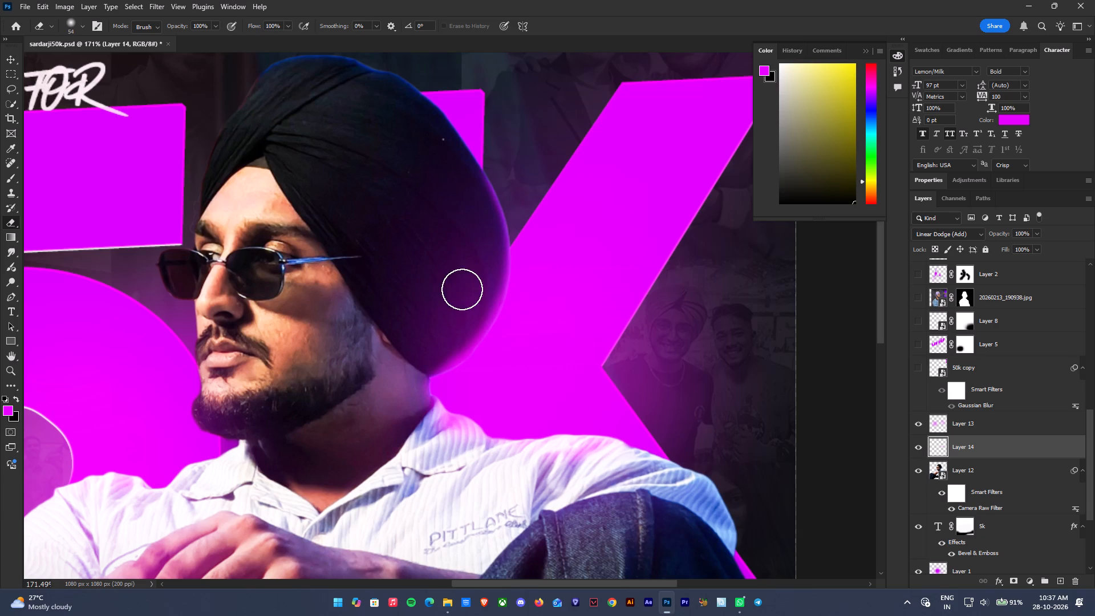
{"action": "left_click_drag", "start_coordinate": [462, 289], "coordinate": [429, 314]}
{"action": "left_click_drag", "start_coordinate": [405, 433], "coordinate": [633, 480]}
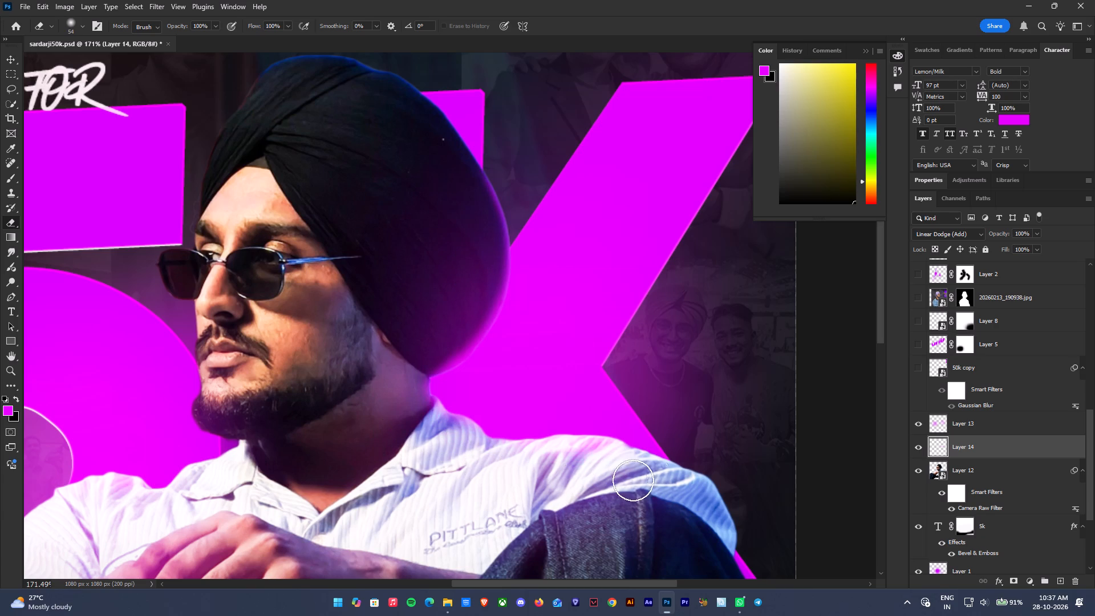
{"action": "left_click_drag", "start_coordinate": [633, 480], "coordinate": [710, 461]}
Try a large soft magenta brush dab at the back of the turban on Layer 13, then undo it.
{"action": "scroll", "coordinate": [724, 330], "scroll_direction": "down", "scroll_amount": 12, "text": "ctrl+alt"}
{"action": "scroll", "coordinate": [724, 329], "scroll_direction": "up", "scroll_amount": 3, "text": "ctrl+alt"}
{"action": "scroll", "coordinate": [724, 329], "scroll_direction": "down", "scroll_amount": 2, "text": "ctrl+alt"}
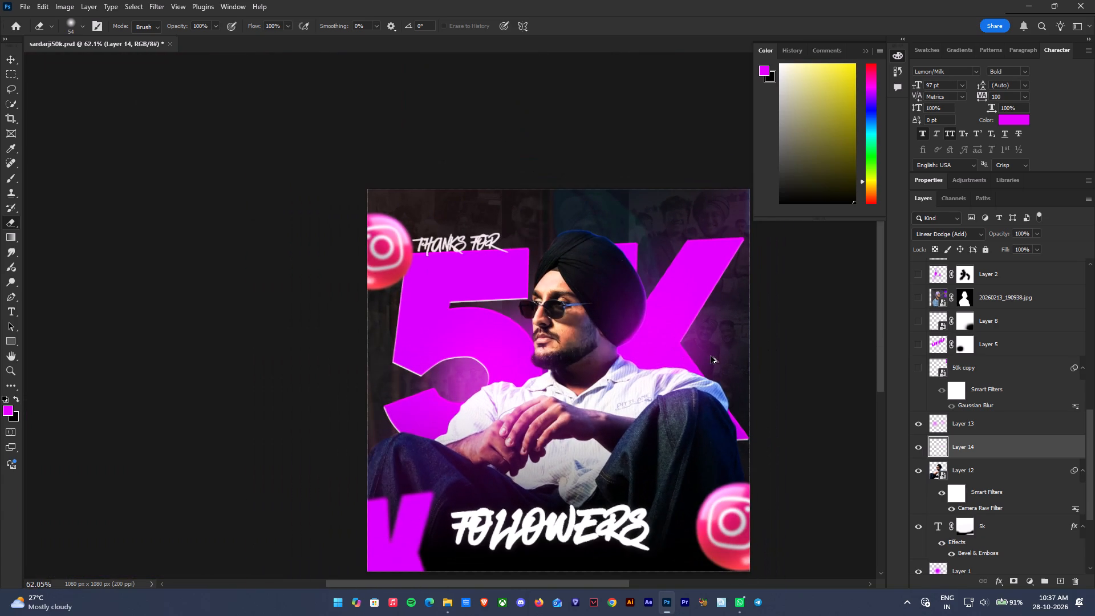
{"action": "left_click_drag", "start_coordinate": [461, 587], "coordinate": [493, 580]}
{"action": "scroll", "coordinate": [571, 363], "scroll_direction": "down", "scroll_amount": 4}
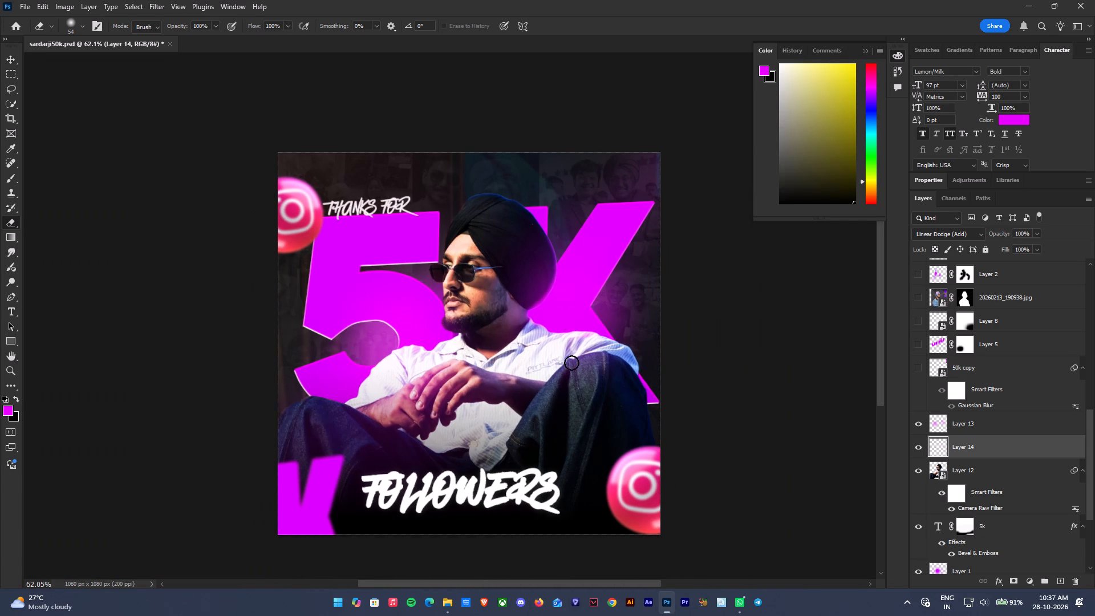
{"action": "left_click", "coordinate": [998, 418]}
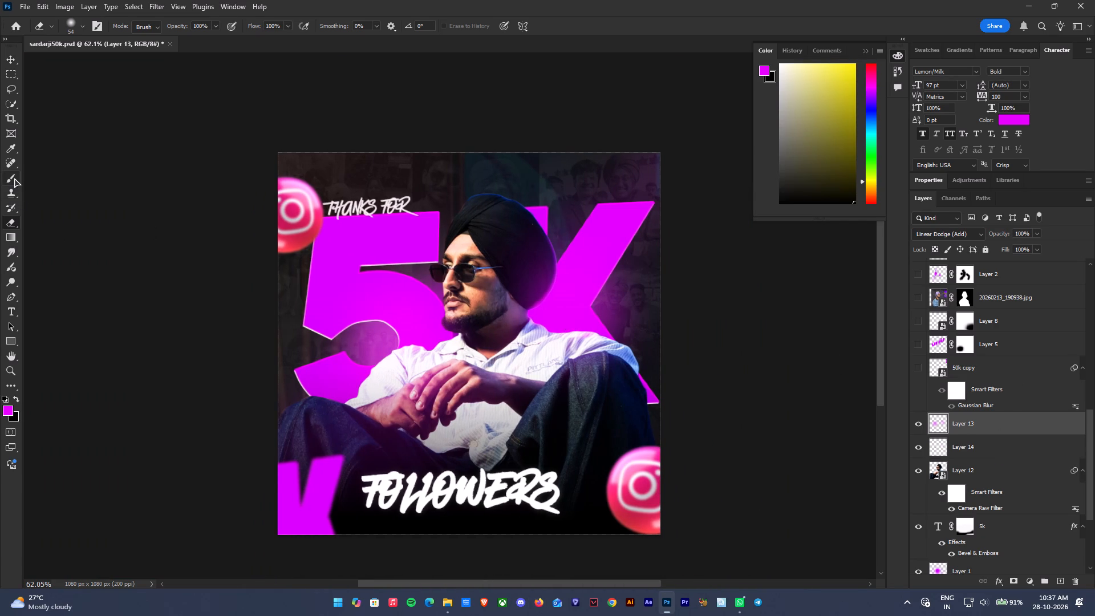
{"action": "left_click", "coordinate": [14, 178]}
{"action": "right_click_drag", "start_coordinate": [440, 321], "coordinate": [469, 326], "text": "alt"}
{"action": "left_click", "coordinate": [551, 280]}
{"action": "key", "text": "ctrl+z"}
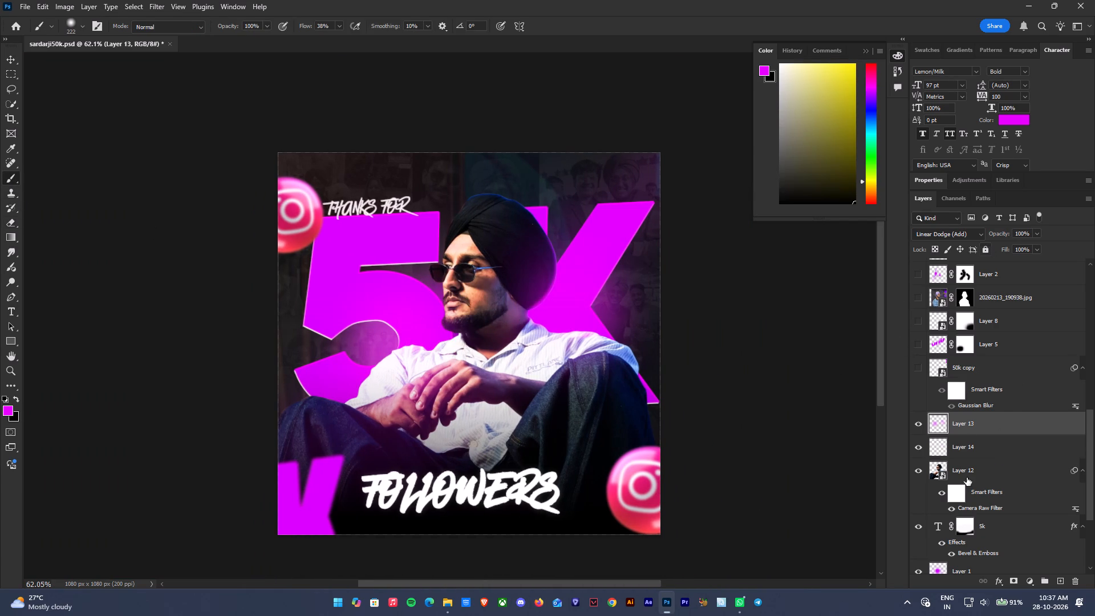
Dab soft magenta glows on Layer 14 with a 284 px brush, behind the man's neck and over the lower 5 near his elbow.
{"action": "left_click", "coordinate": [987, 448]}
{"action": "right_click_drag", "start_coordinate": [563, 347], "coordinate": [574, 348], "text": "alt"}
{"action": "left_click", "coordinate": [552, 303]}
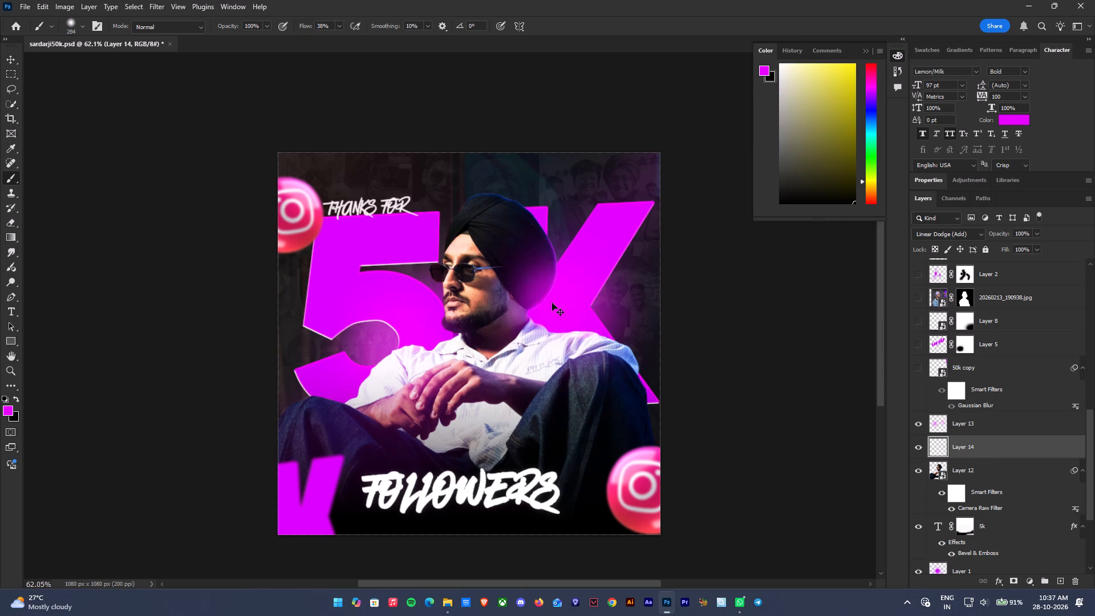
{"action": "key", "text": "ctrl+z"}
{"action": "left_click", "coordinate": [570, 318]}
{"action": "key", "text": "ctrl+z"}
{"action": "left_click", "coordinate": [576, 325]}
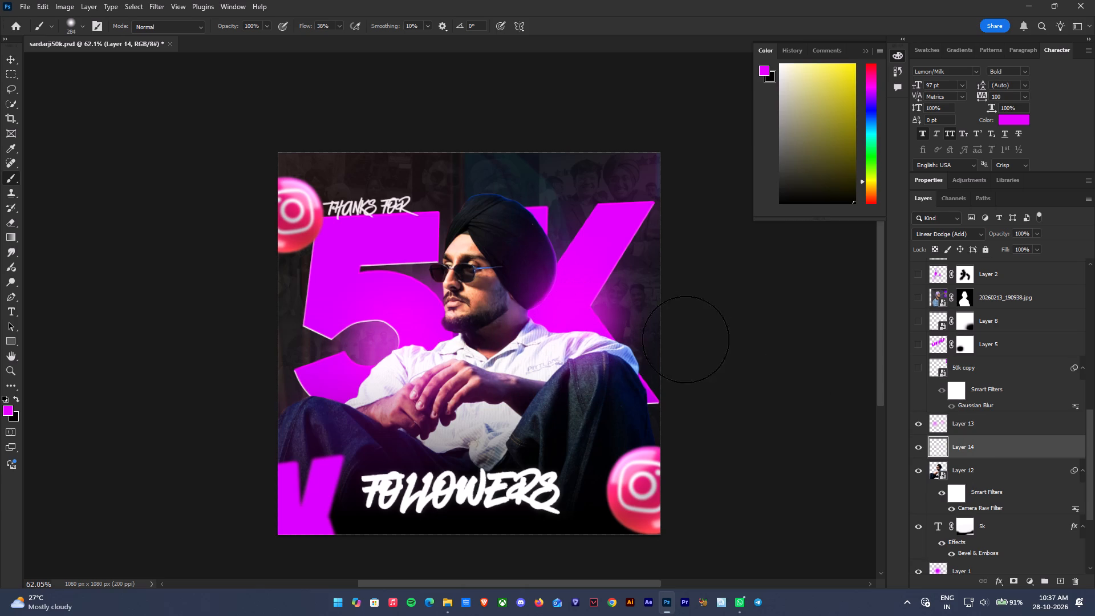
{"action": "left_click", "coordinate": [327, 393]}
{"action": "key", "text": "ctrl+z"}
{"action": "left_click", "coordinate": [345, 390]}
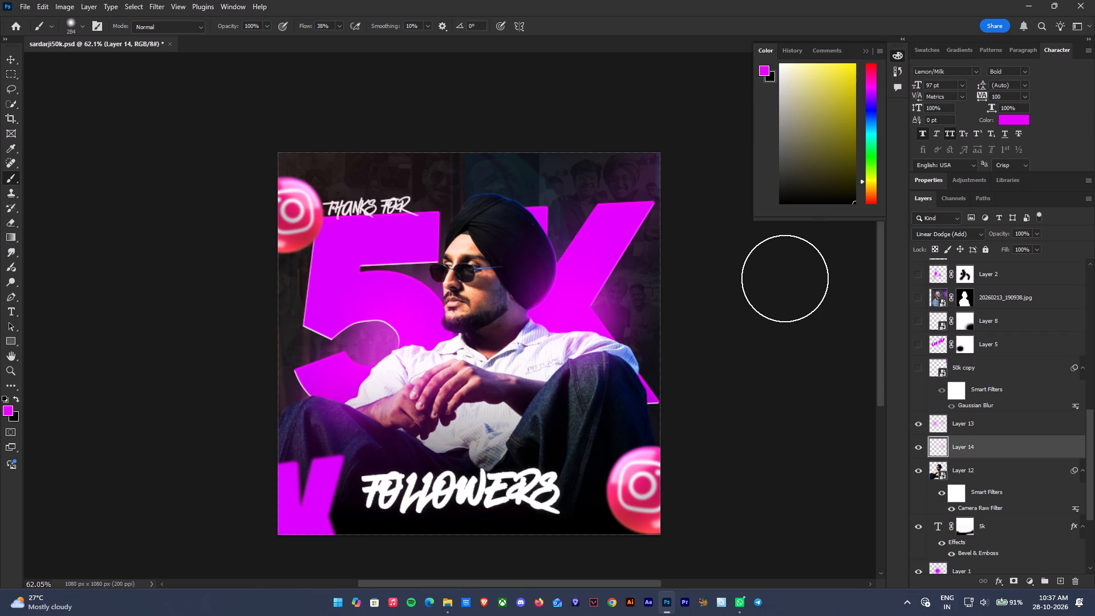
Set the tracking of the large 5k text to 0.
{"action": "scroll", "coordinate": [1032, 510], "scroll_direction": "down", "scroll_amount": 3}
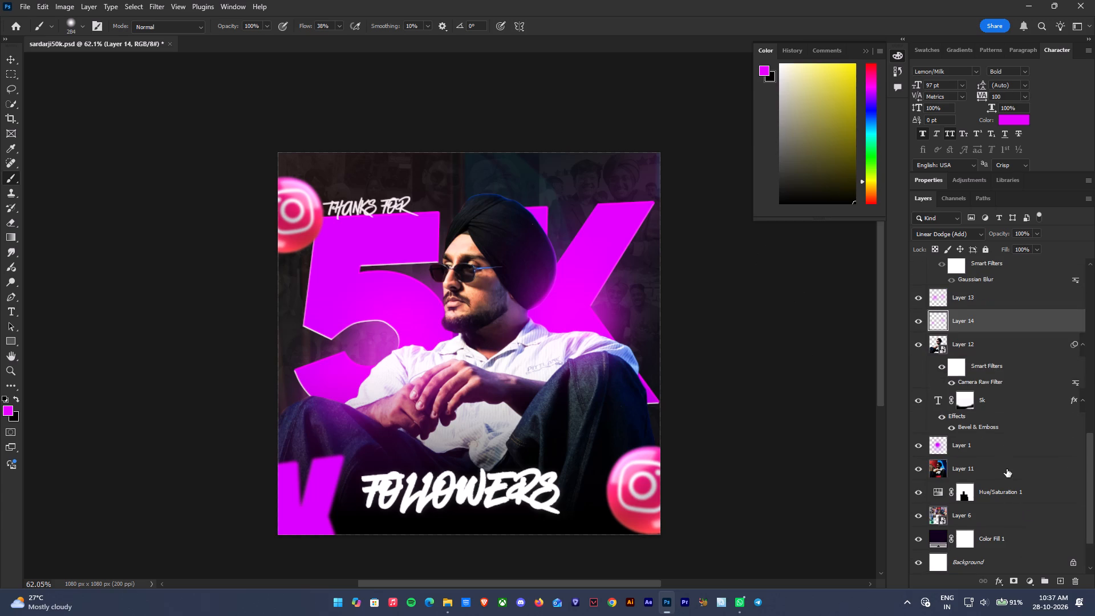
{"action": "left_click", "coordinate": [1011, 397]}
{"action": "double_click", "coordinate": [941, 398]}
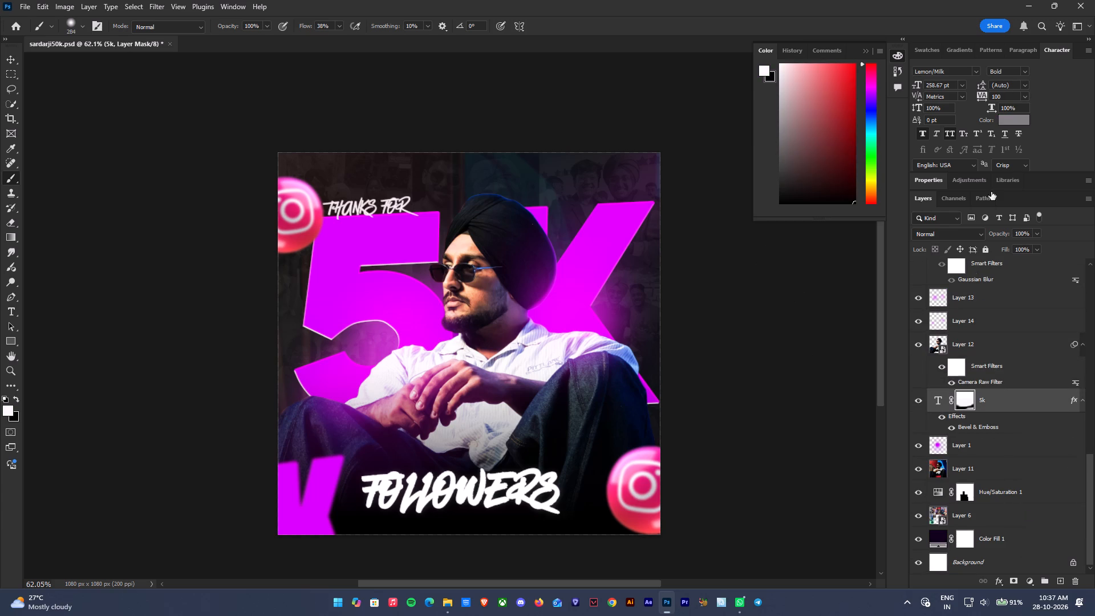
{"action": "left_click", "coordinate": [979, 97]}
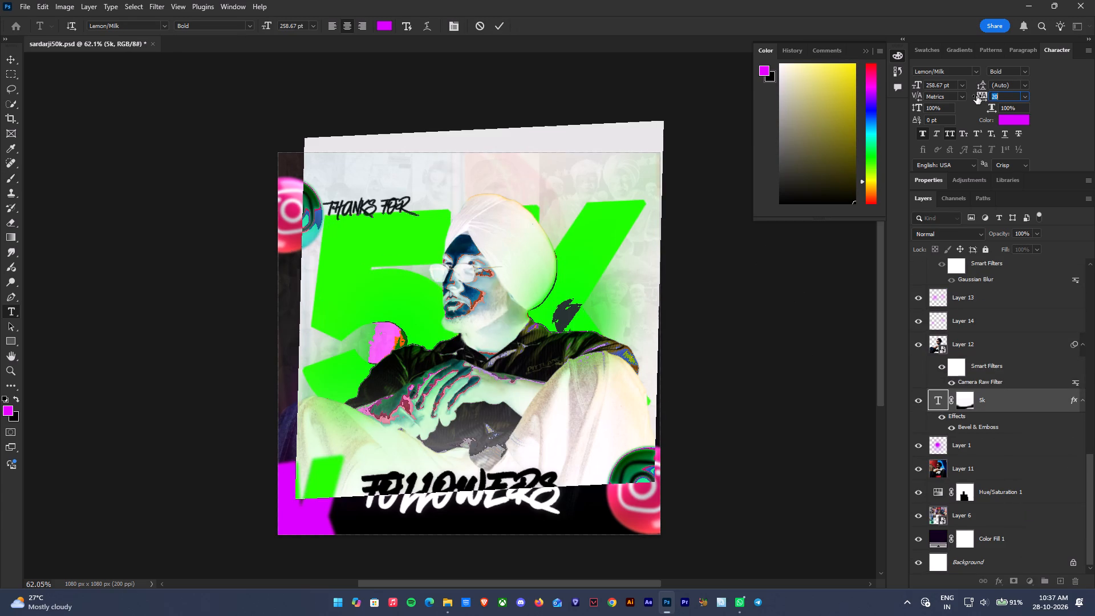
{"action": "left_click", "coordinate": [500, 25]}
Move the 5K text slightly down so it is vertically centred on the canvas at Y 540 px.
{"action": "key", "text": "ctrl+t"}
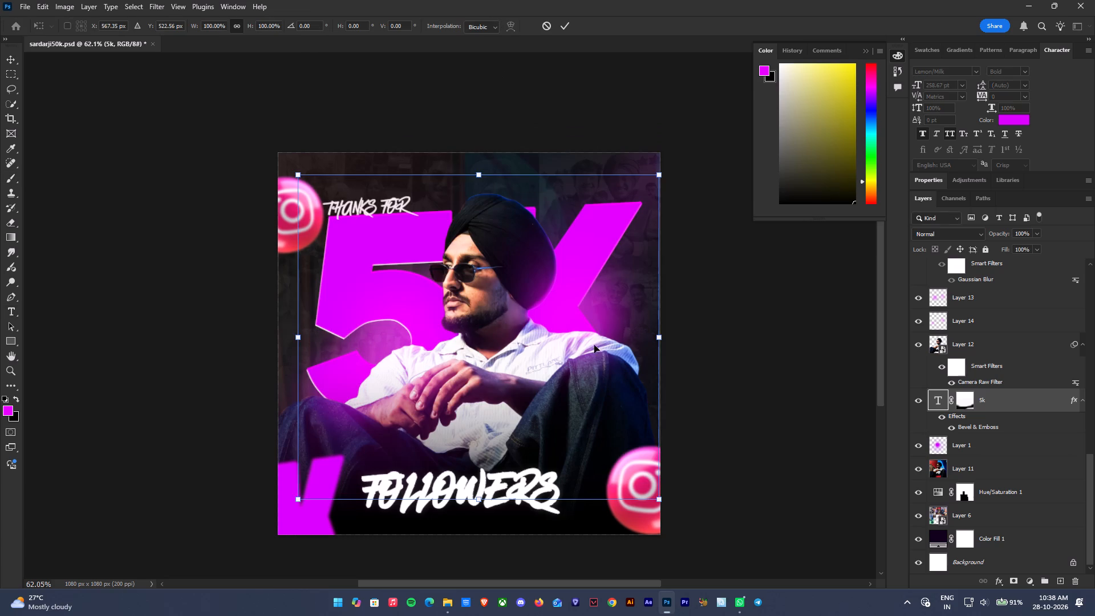
{"action": "left_click", "coordinate": [579, 349]}
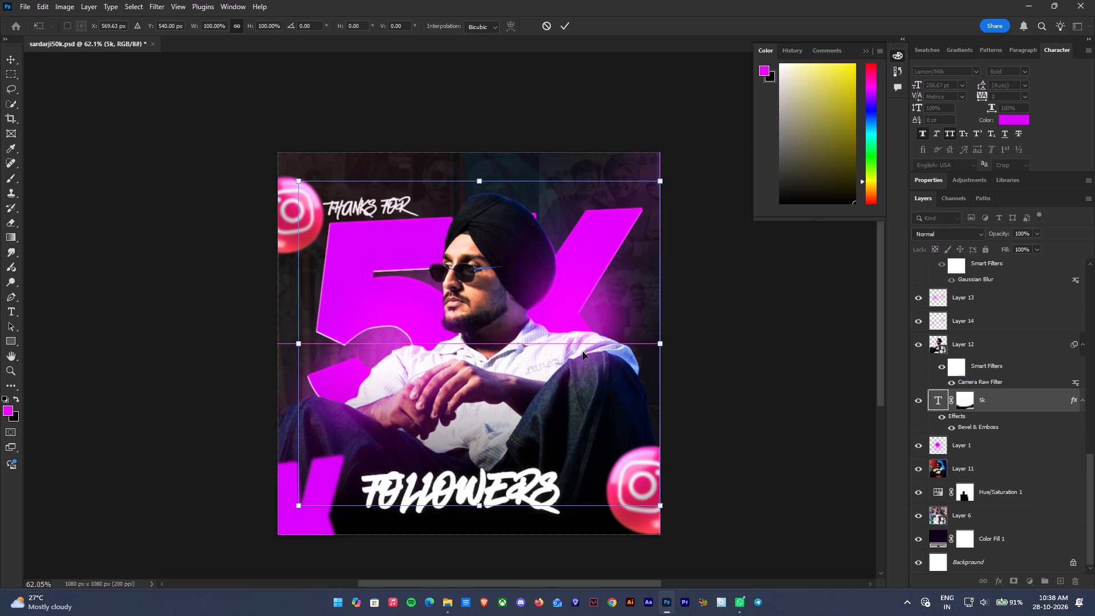
{"action": "key", "text": "Return"}
Select the 50k copy 2 layer holding the blurred magenta K in the poster's lower corner.
{"action": "right_click", "coordinate": [317, 477], "text": "ctrl"}
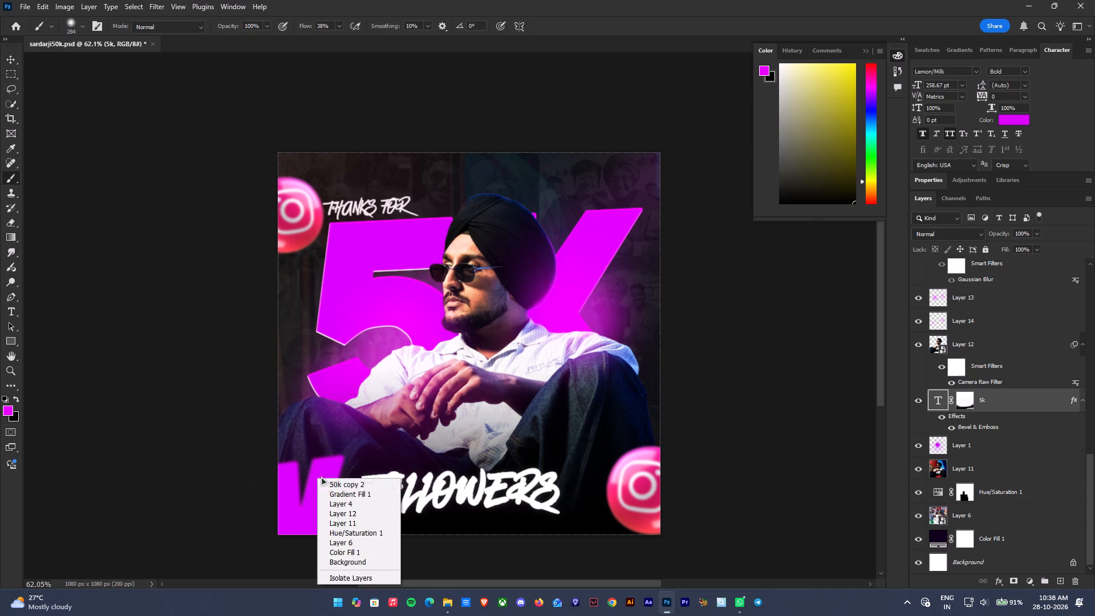
{"action": "left_click", "coordinate": [334, 487], "text": "ctrl"}
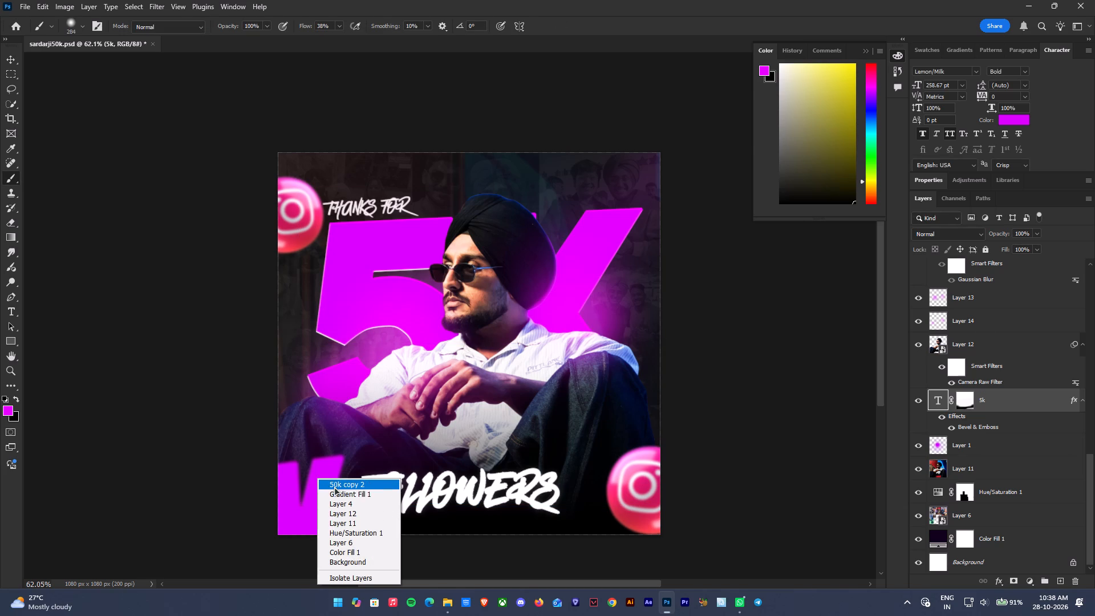
Hide the 50k copy 2 layer so the blurred magenta K disappears from the poster's lower corner.
{"action": "left_click", "coordinate": [920, 266]}
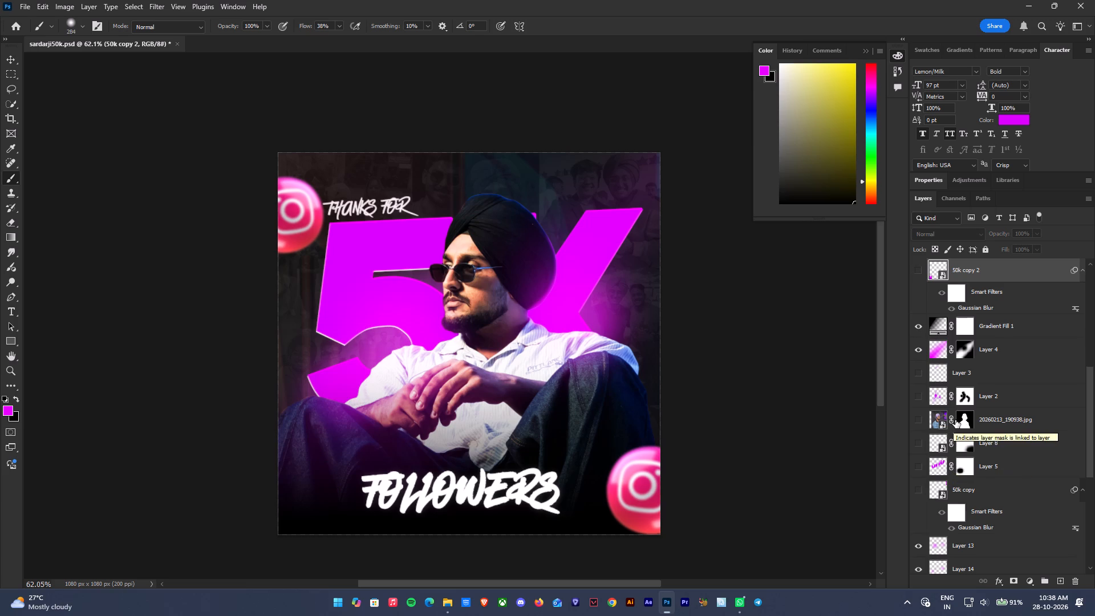
Add a new layer directly above Layer 12 and paint a soft black band across the poster's bottom with a brush of about 471 px.
{"action": "scroll", "coordinate": [1050, 455], "scroll_direction": "down", "scroll_amount": 12}
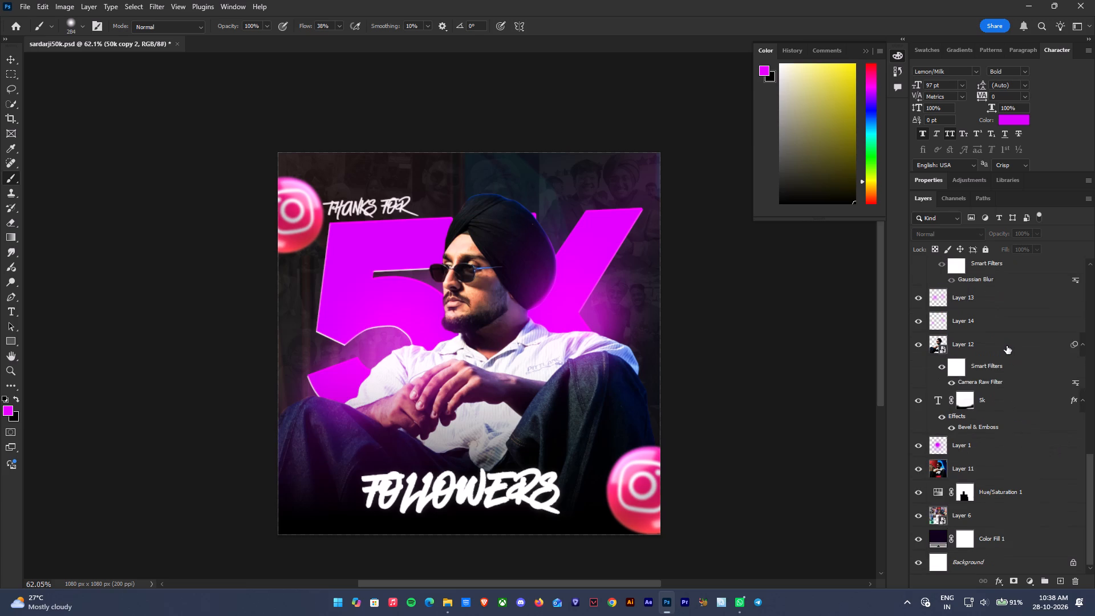
{"action": "left_click", "coordinate": [1005, 345]}
{"action": "left_click", "coordinate": [1014, 328]}
{"action": "left_click", "coordinate": [1016, 342]}
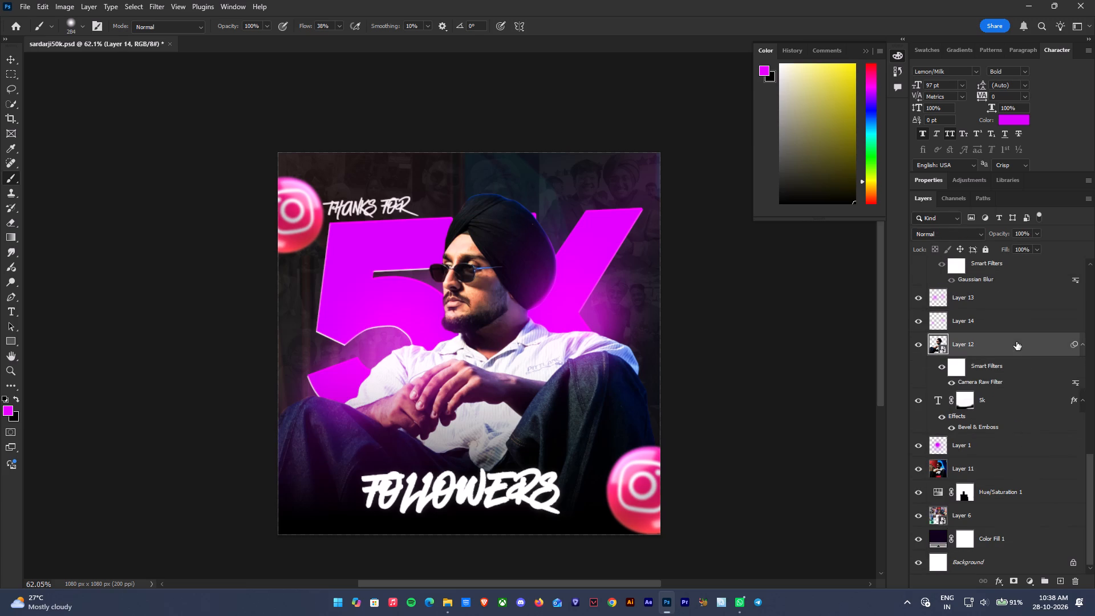
{"action": "left_click", "coordinate": [1061, 583]}
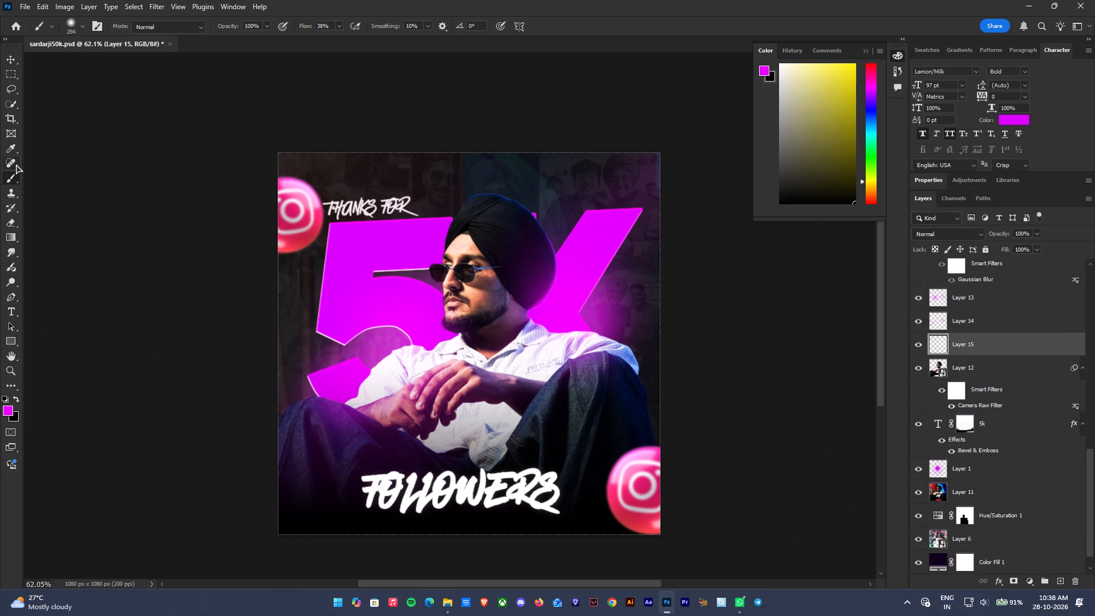
{"action": "left_click", "coordinate": [17, 397]}
{"action": "right_click_drag", "start_coordinate": [394, 510], "coordinate": [423, 517], "text": "alt"}
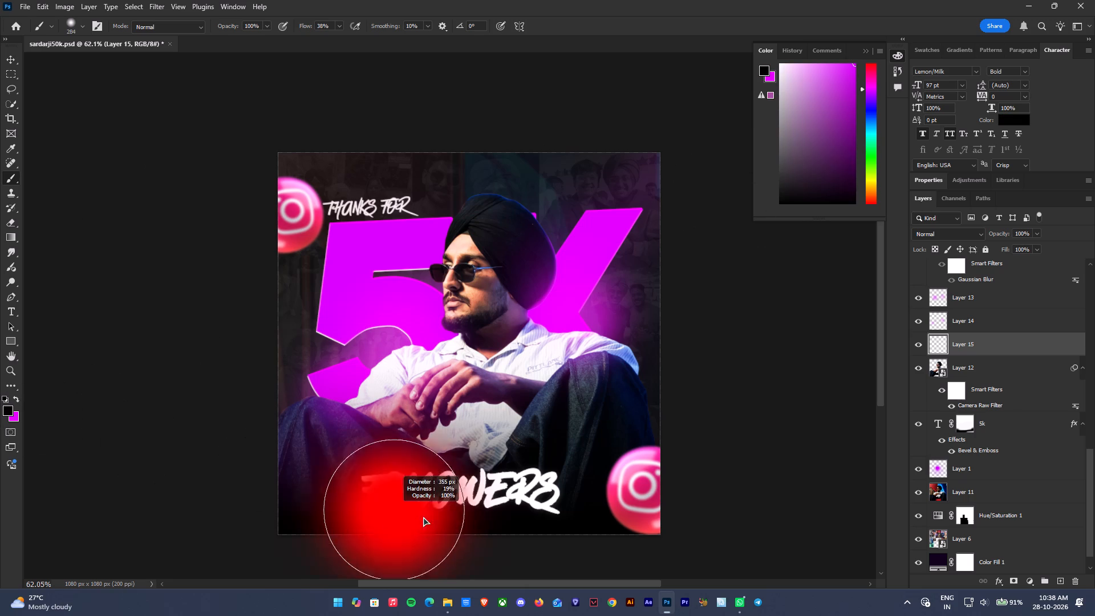
{"action": "right_click_drag", "start_coordinate": [423, 517], "coordinate": [427, 517], "text": "alt"}
{"action": "left_click_drag", "start_coordinate": [271, 518], "coordinate": [332, 522]}
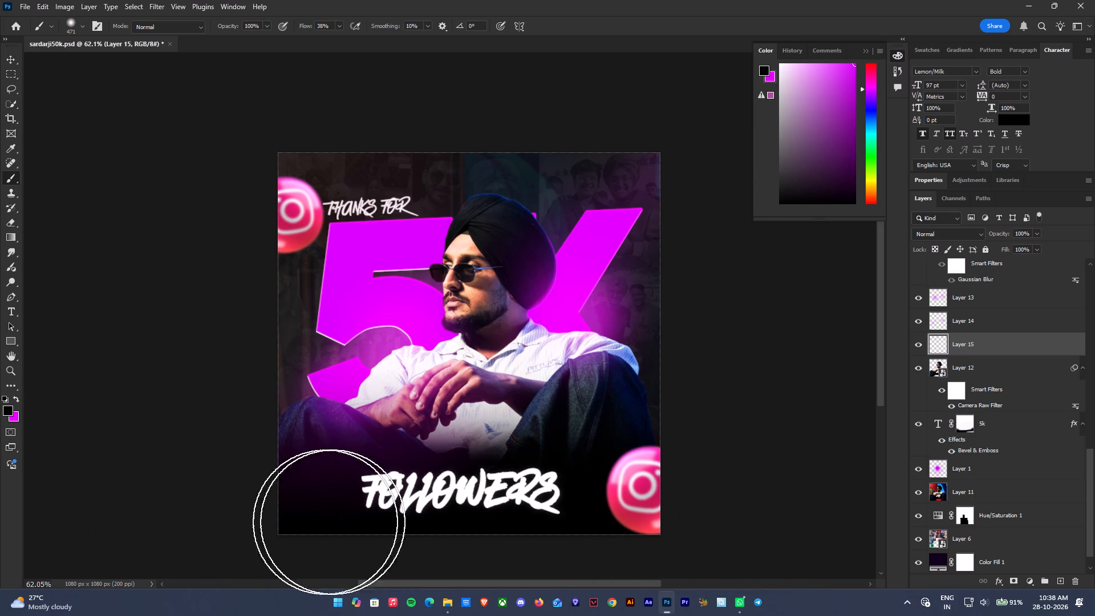
{"action": "left_click_drag", "start_coordinate": [332, 522], "coordinate": [696, 506]}
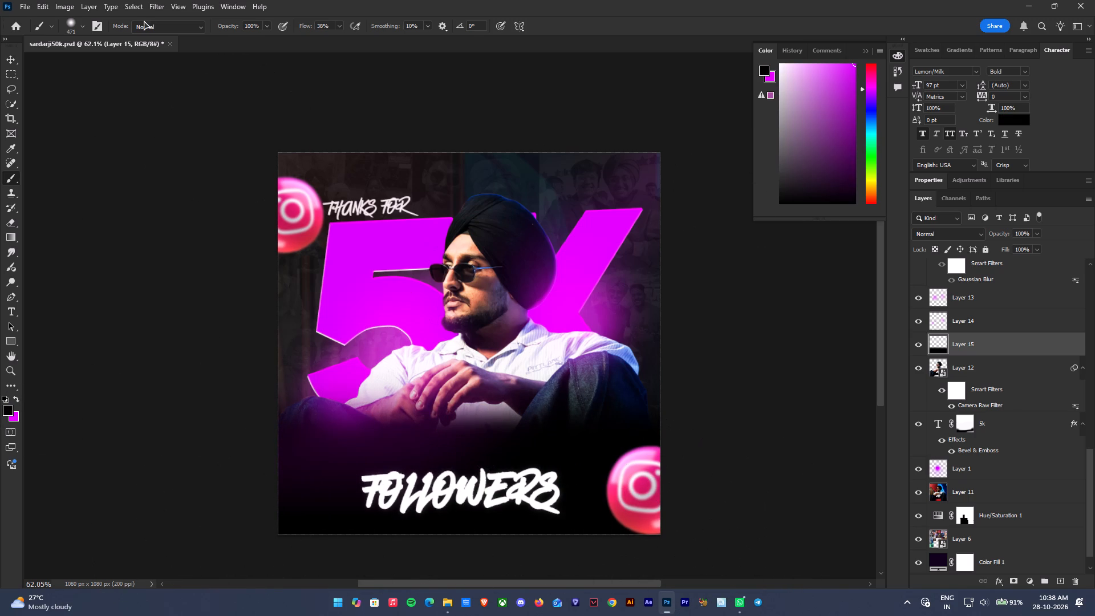
Apply a Gaussian Blur with a 66.8 px radius to the black band on Layer 15.
{"action": "left_click", "coordinate": [154, 0]}
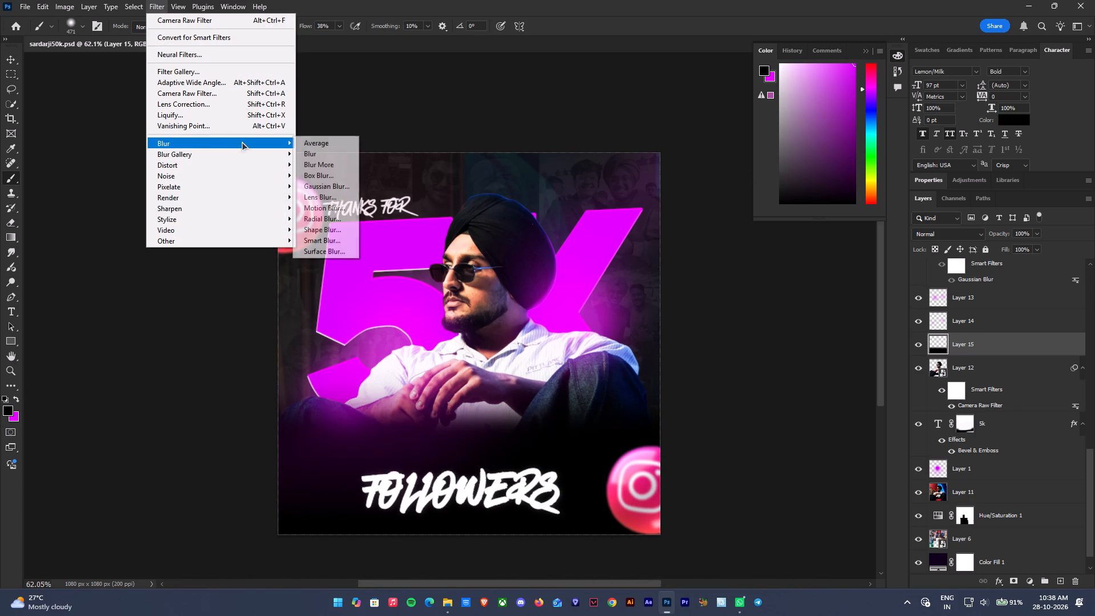
{"action": "left_click", "coordinate": [336, 185]}
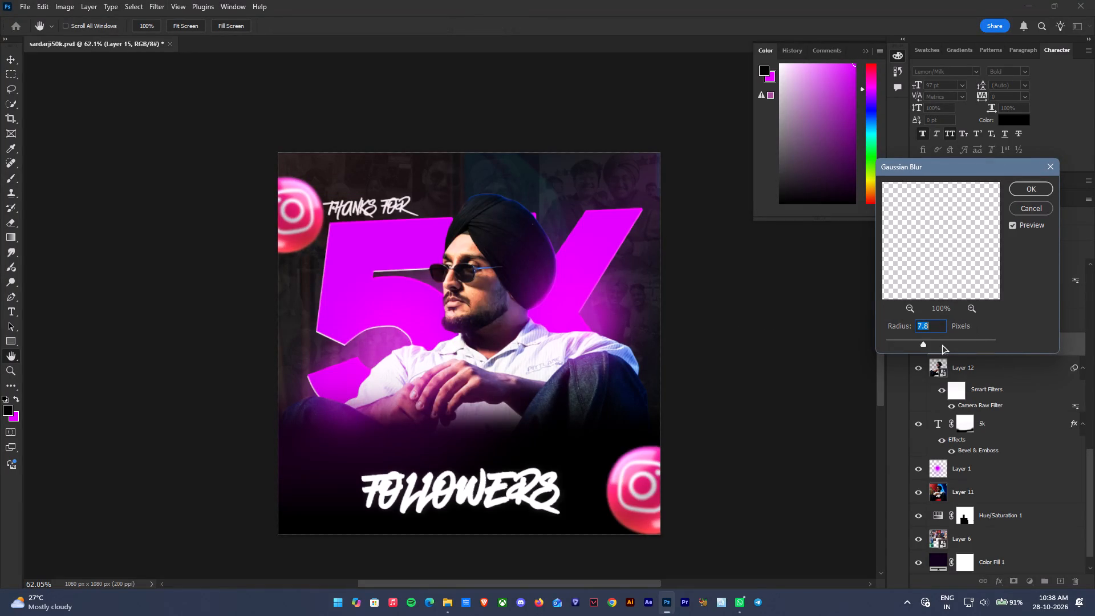
{"action": "left_click_drag", "start_coordinate": [942, 345], "coordinate": [955, 344]}
{"action": "left_click_drag", "start_coordinate": [955, 343], "coordinate": [950, 343]}
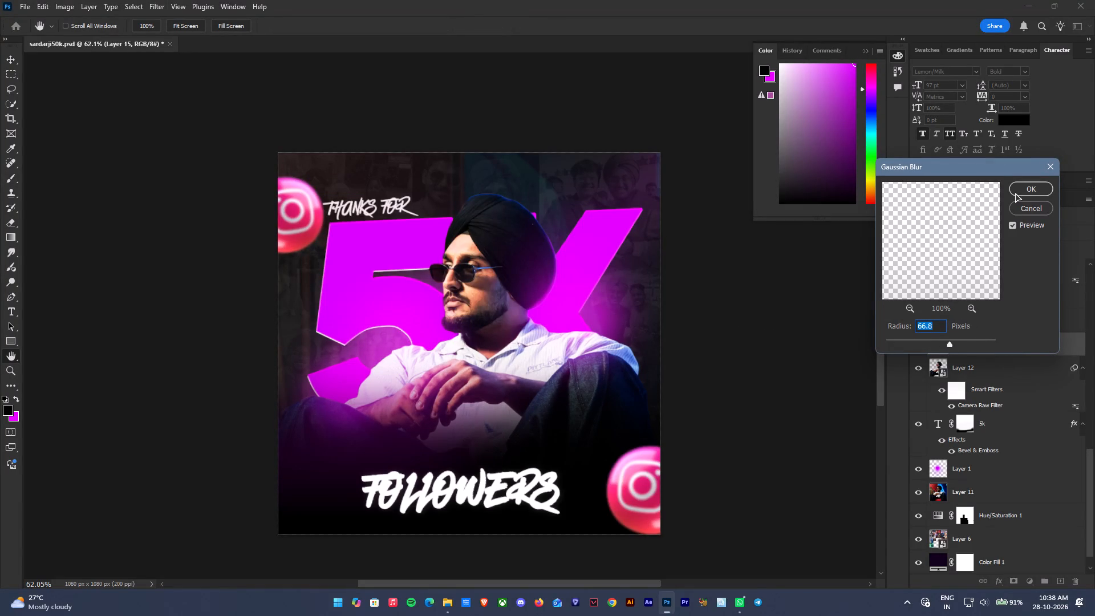
{"action": "left_click", "coordinate": [1022, 190]}
Start a free transform on the blurred black band of Layer 15.
{"action": "key", "text": "ctrl+t"}
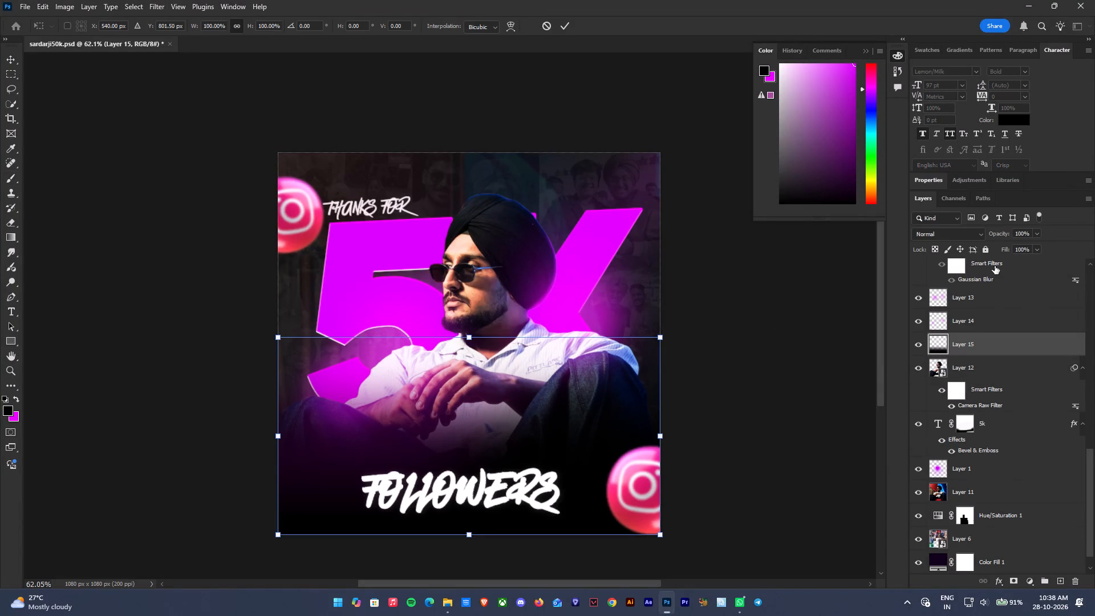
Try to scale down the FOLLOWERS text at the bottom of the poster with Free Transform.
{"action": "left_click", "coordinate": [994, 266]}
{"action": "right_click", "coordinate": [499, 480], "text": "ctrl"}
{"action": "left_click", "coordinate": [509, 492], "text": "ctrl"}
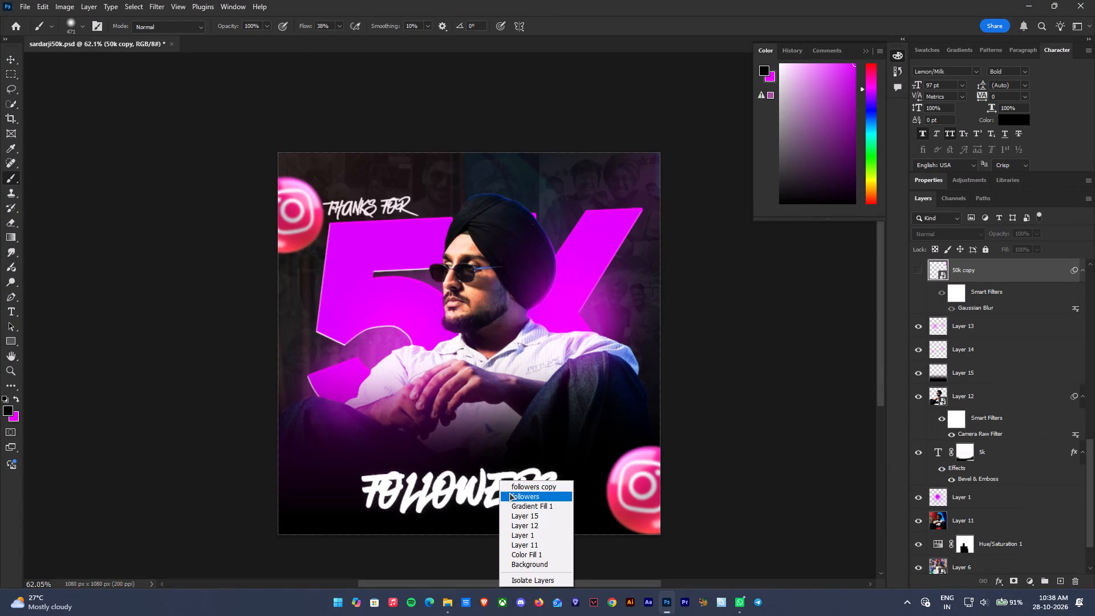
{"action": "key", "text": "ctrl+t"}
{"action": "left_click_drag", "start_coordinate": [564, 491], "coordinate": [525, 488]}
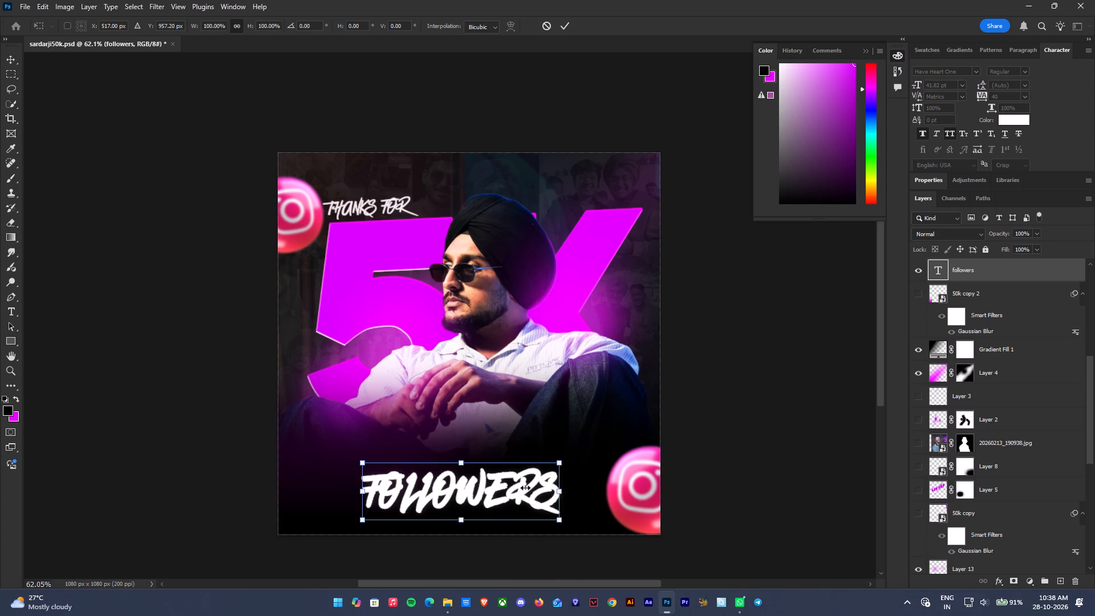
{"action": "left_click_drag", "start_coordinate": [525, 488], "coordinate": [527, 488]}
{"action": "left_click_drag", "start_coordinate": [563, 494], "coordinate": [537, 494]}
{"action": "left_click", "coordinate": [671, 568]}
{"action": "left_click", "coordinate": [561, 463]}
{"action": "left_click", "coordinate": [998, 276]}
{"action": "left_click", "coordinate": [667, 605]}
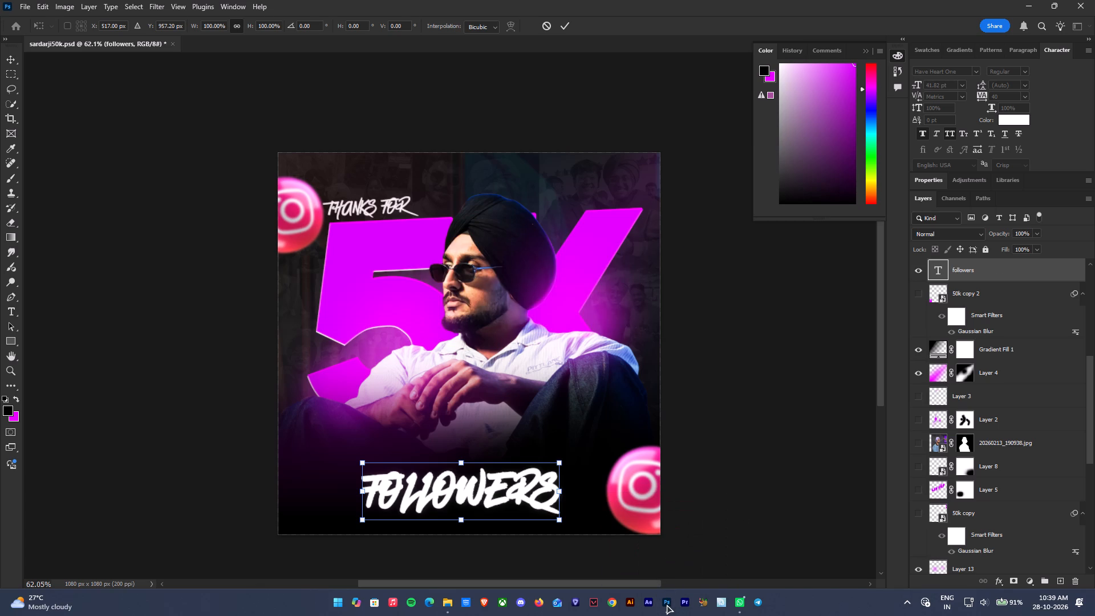
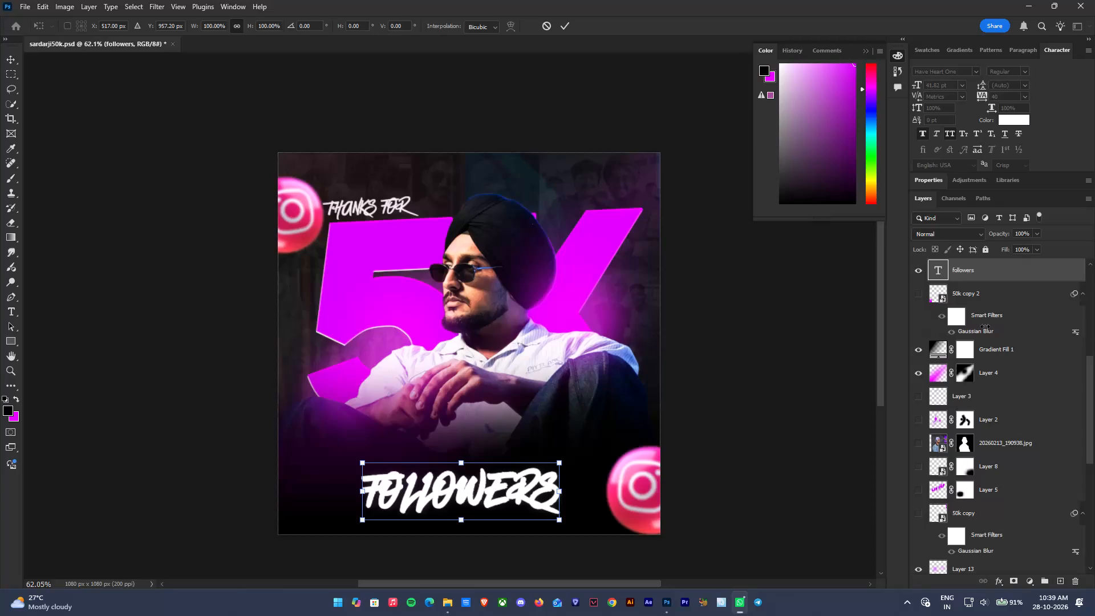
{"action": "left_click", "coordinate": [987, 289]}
Switch to File Explorer, look through the Pictures and Downloads folders, and return to Photoshop.
{"action": "left_click", "coordinate": [449, 600]}
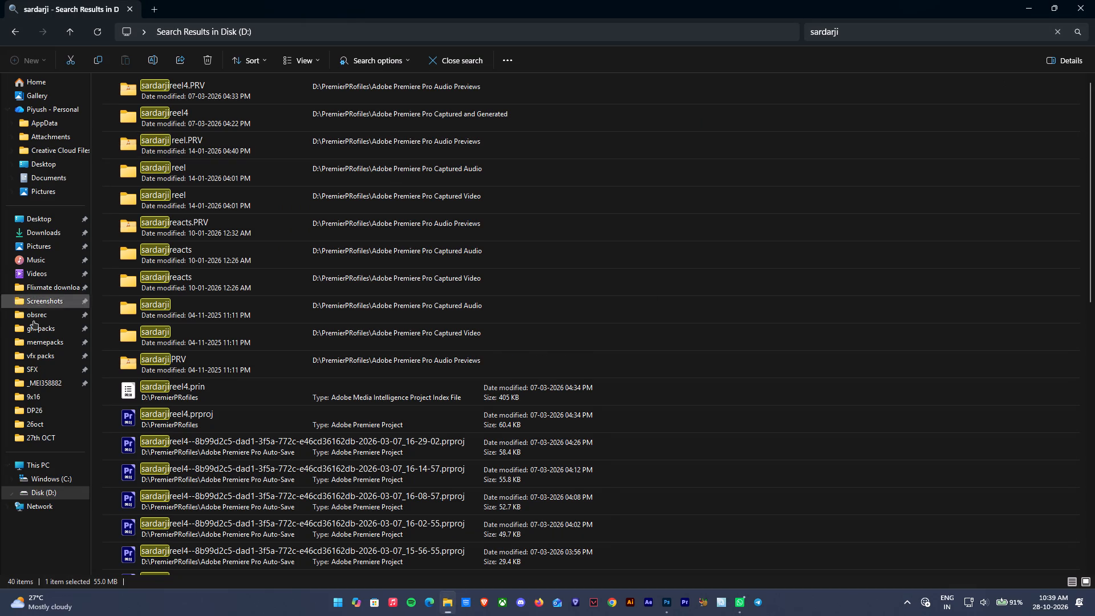
{"action": "left_click", "coordinate": [58, 243]}
{"action": "left_click", "coordinate": [59, 230]}
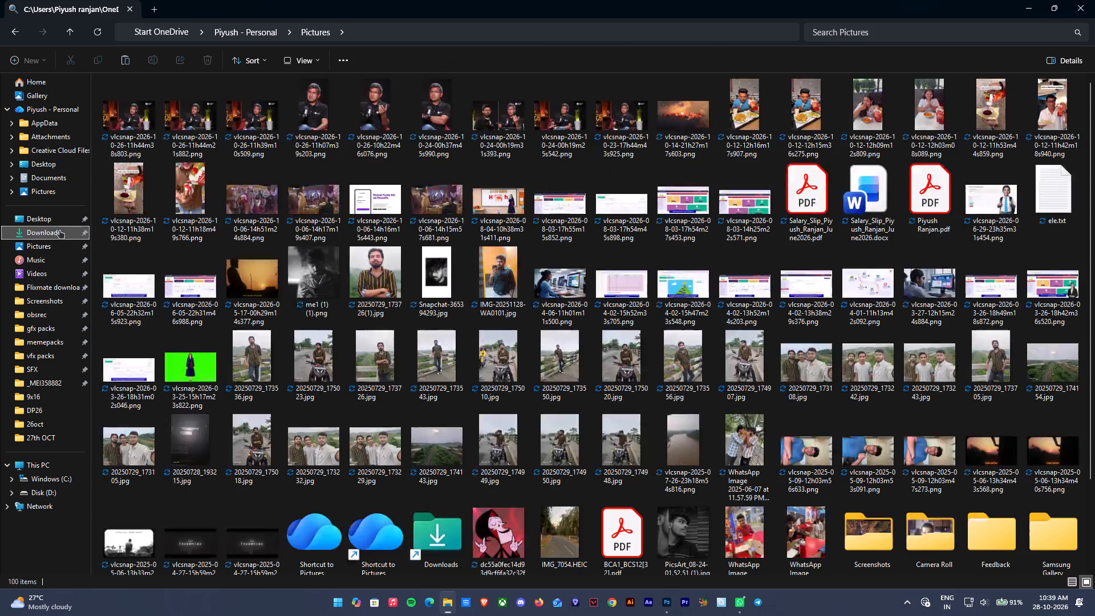
{"action": "left_click", "coordinate": [1029, 6]}
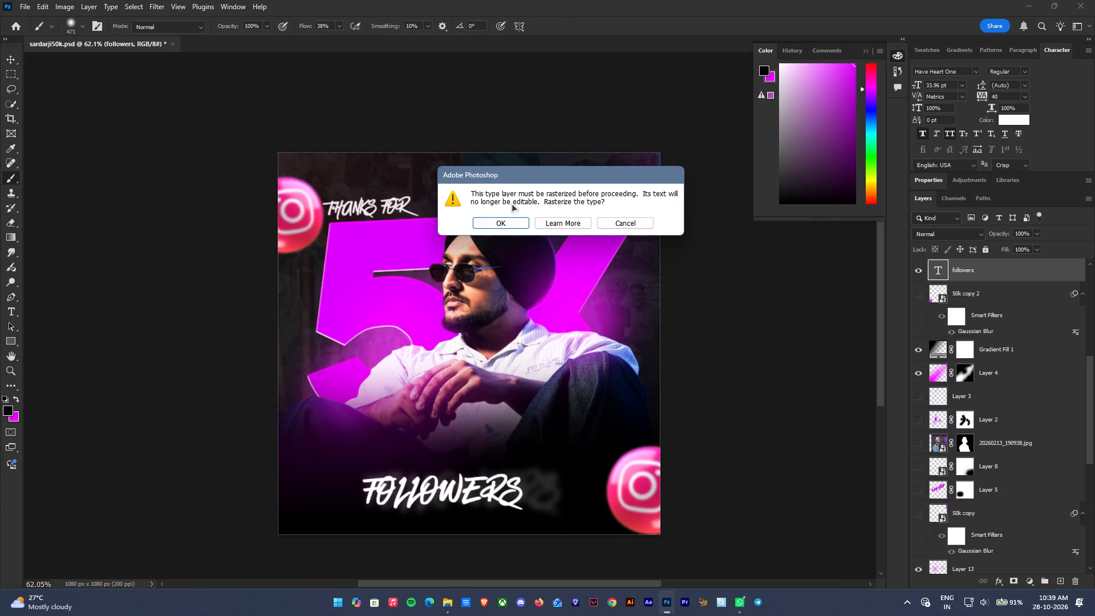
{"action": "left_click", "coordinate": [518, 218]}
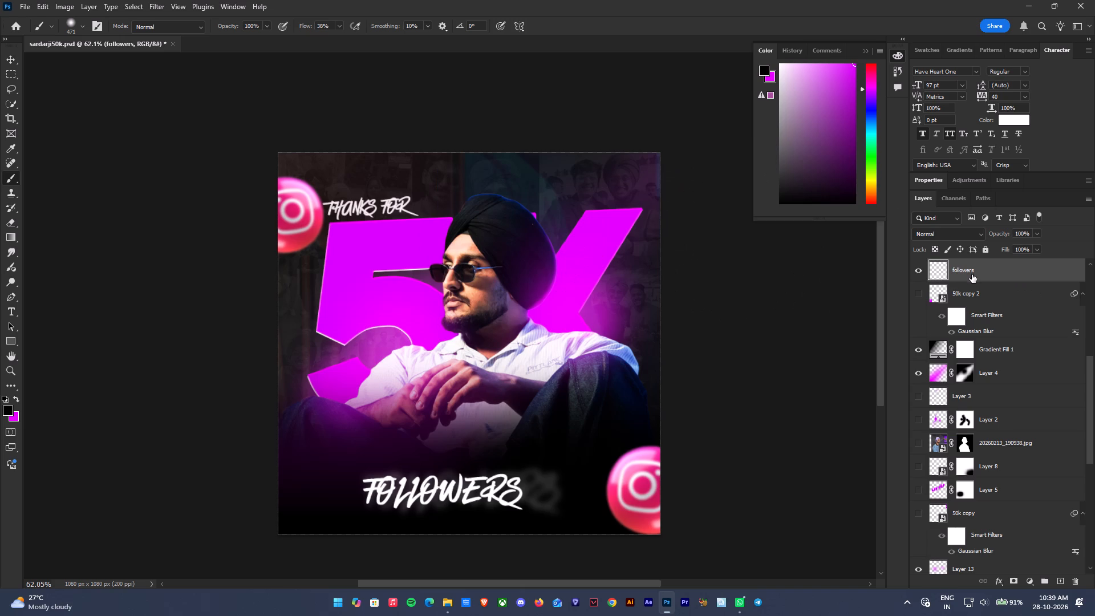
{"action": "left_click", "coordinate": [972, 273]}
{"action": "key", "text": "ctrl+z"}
Move the FOLLOWERS text sideways toward the poster's centre, to about X 519 px and Y 955.5 px.
{"action": "key", "text": "ctrl+t"}
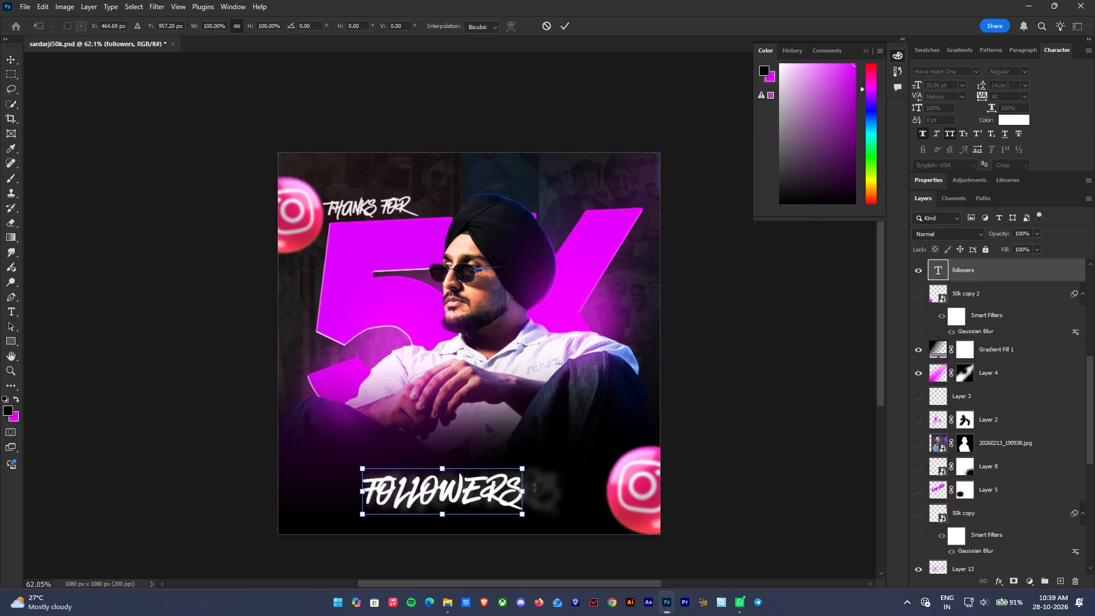
{"action": "left_click_drag", "start_coordinate": [505, 489], "coordinate": [524, 492]}
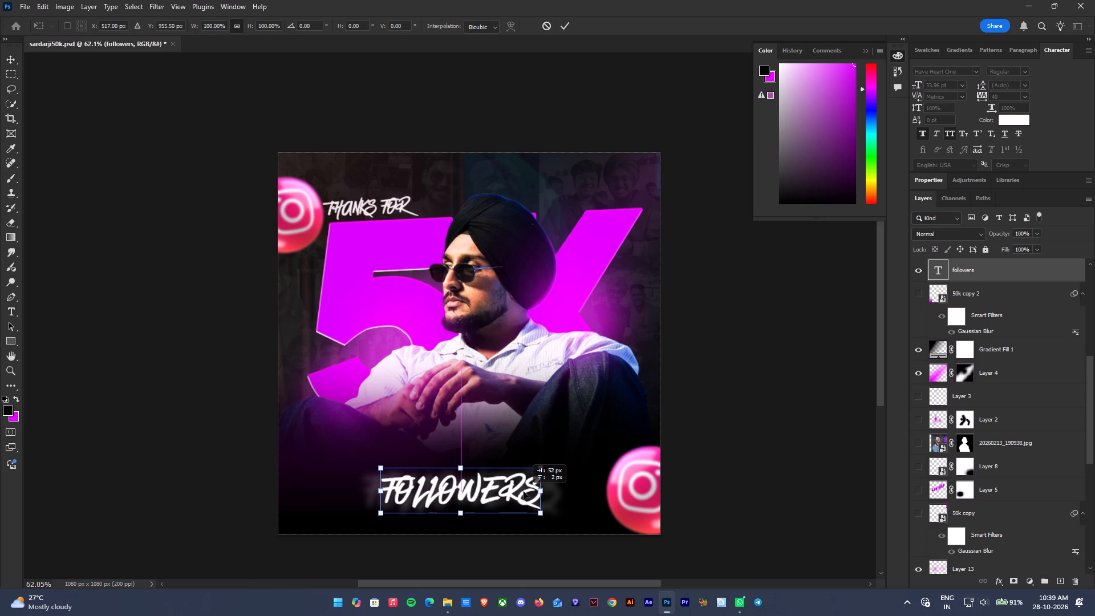
{"action": "left_click_drag", "start_coordinate": [524, 492], "coordinate": [525, 492]}
{"action": "key", "text": "Return"}
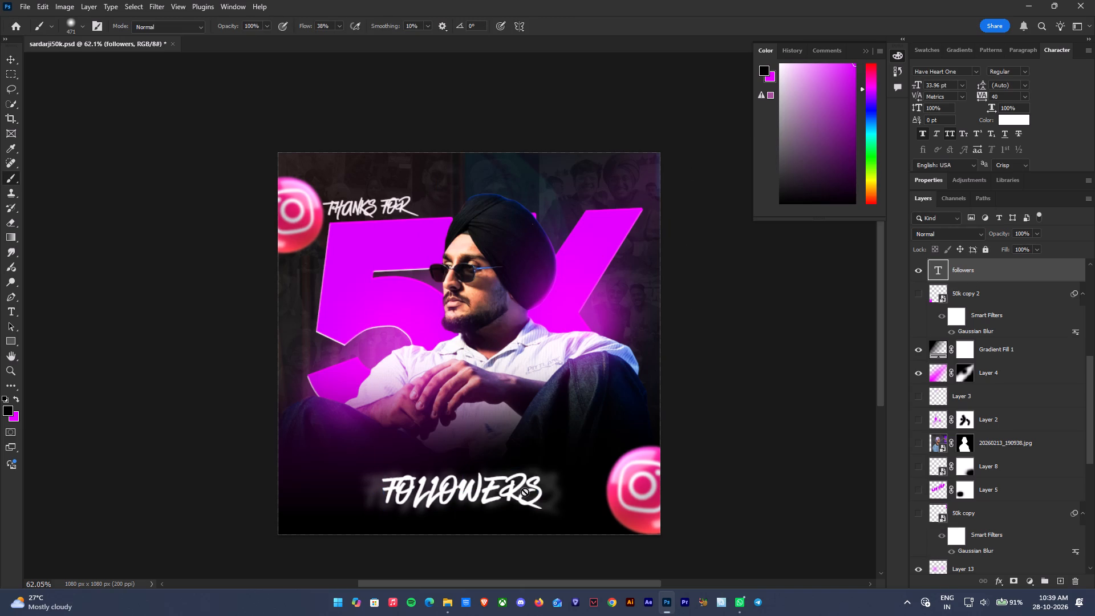
Toggle the visibility of the Gradient Fill 1 and Layer 4 layers to examine what each contributes to the poster.
{"action": "right_click", "coordinate": [553, 489], "text": "ctrl"}
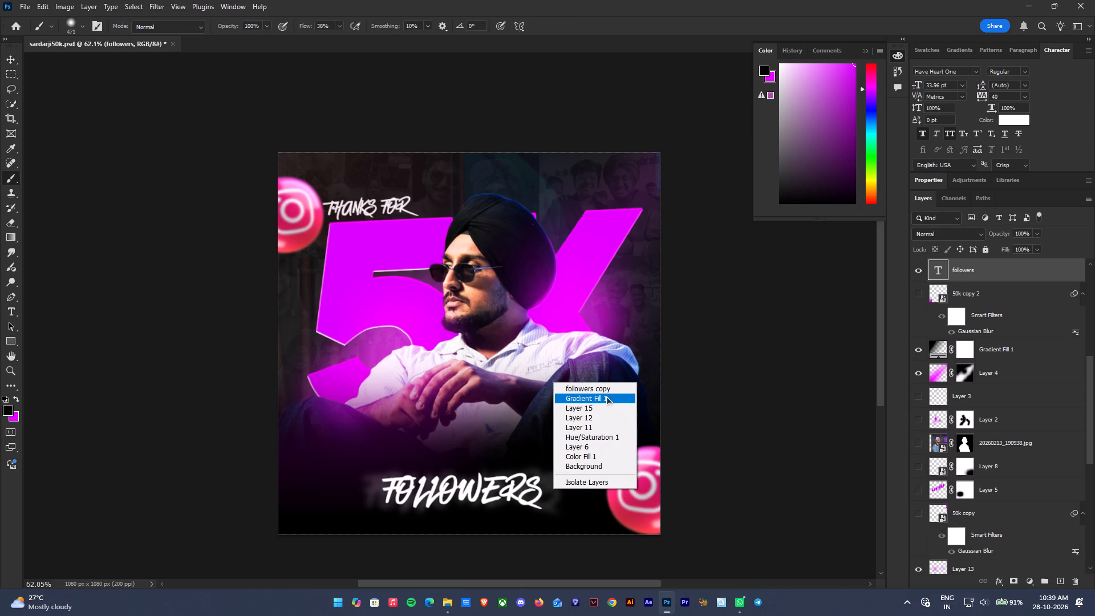
{"action": "left_click", "coordinate": [606, 395], "text": "ctrl"}
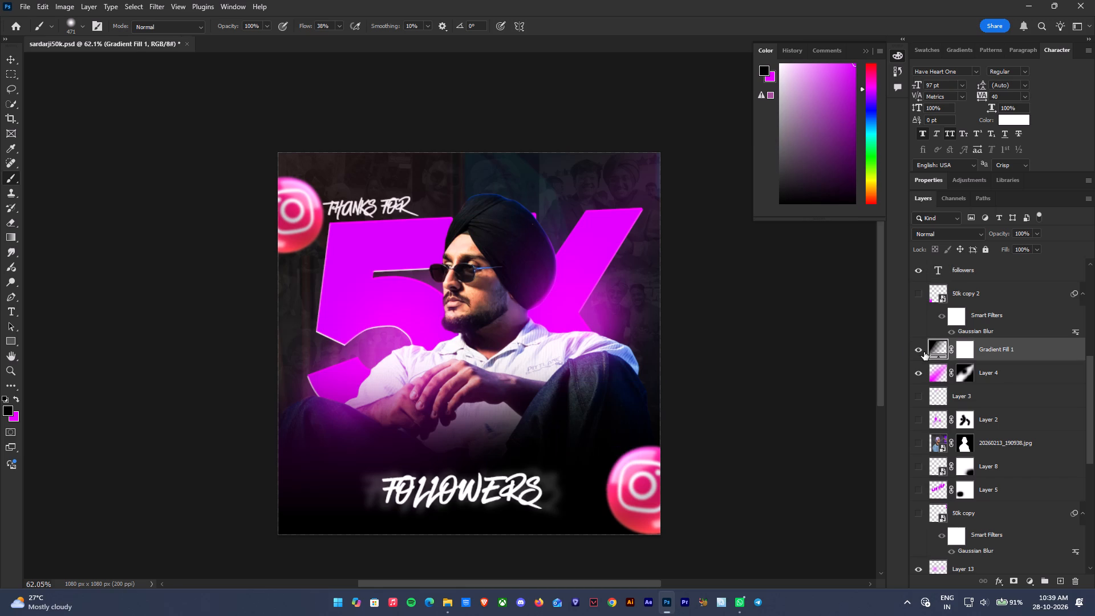
{"action": "left_click", "coordinate": [924, 352]}
{"action": "left_click", "coordinate": [923, 351]}
{"action": "left_click", "coordinate": [923, 350]}
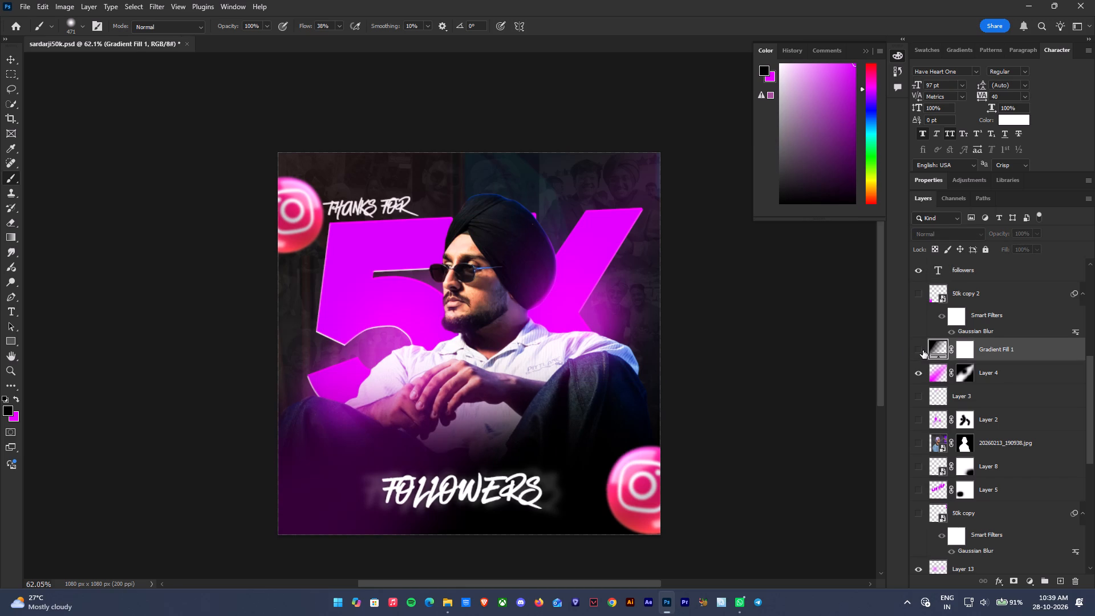
{"action": "left_click", "coordinate": [923, 350]}
{"action": "left_click", "coordinate": [917, 377]}
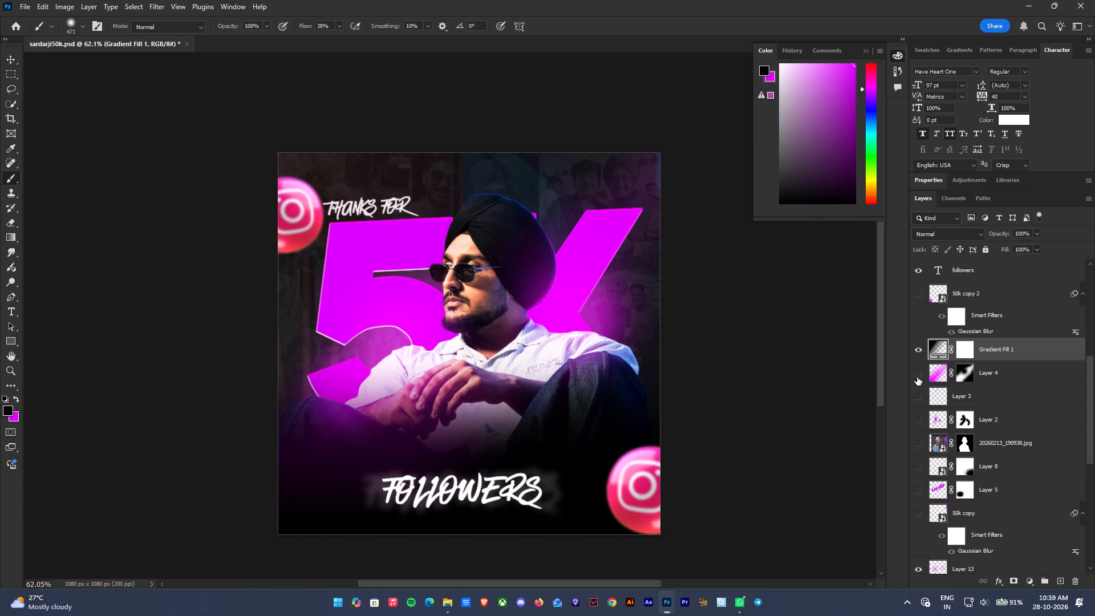
{"action": "left_click", "coordinate": [917, 376]}
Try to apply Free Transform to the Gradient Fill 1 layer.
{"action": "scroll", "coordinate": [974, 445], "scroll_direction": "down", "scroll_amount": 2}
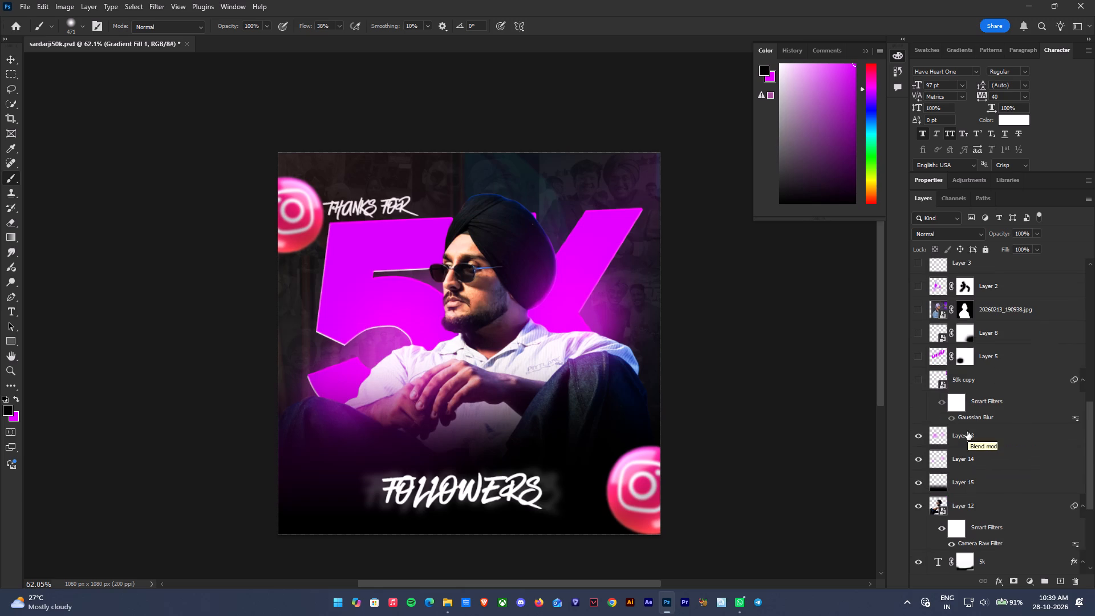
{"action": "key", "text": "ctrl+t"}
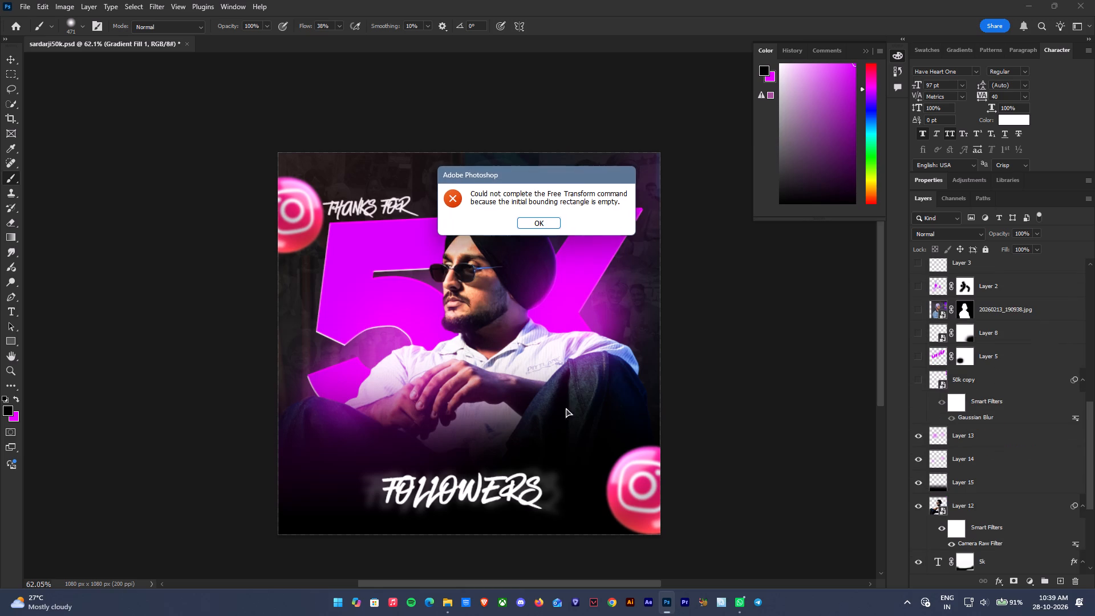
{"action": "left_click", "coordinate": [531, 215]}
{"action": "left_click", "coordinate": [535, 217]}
Select the followers copy layer behind the FOLLOWERS lettering and hide its blurred glow.
{"action": "scroll", "coordinate": [1015, 345], "scroll_direction": "up", "scroll_amount": 9}
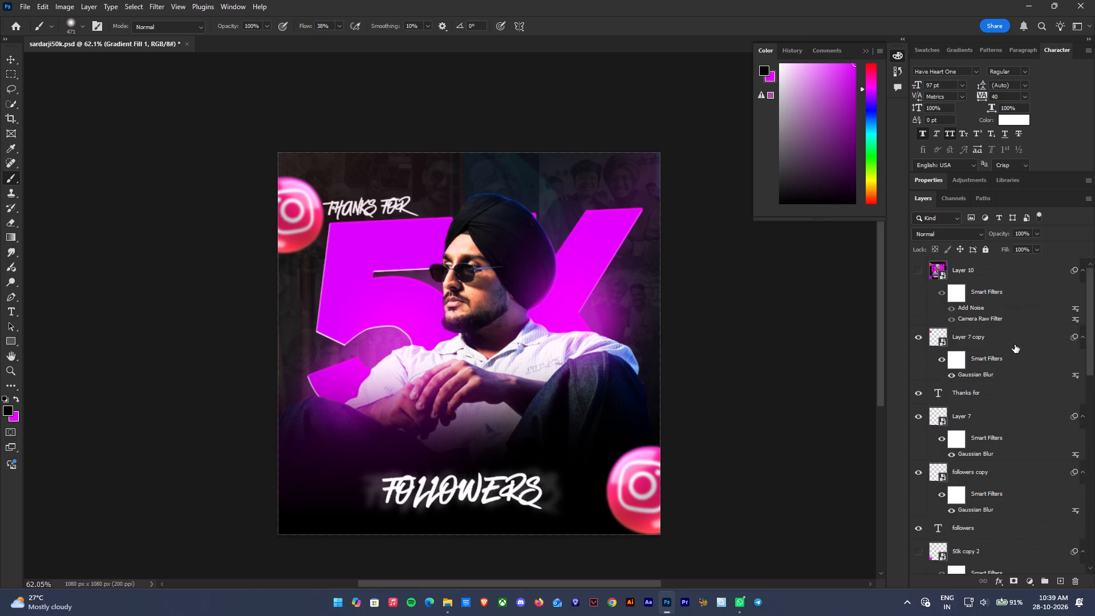
{"action": "scroll", "coordinate": [1015, 345], "scroll_direction": "up", "scroll_amount": 3}
{"action": "scroll", "coordinate": [1003, 331], "scroll_direction": "down", "scroll_amount": 3}
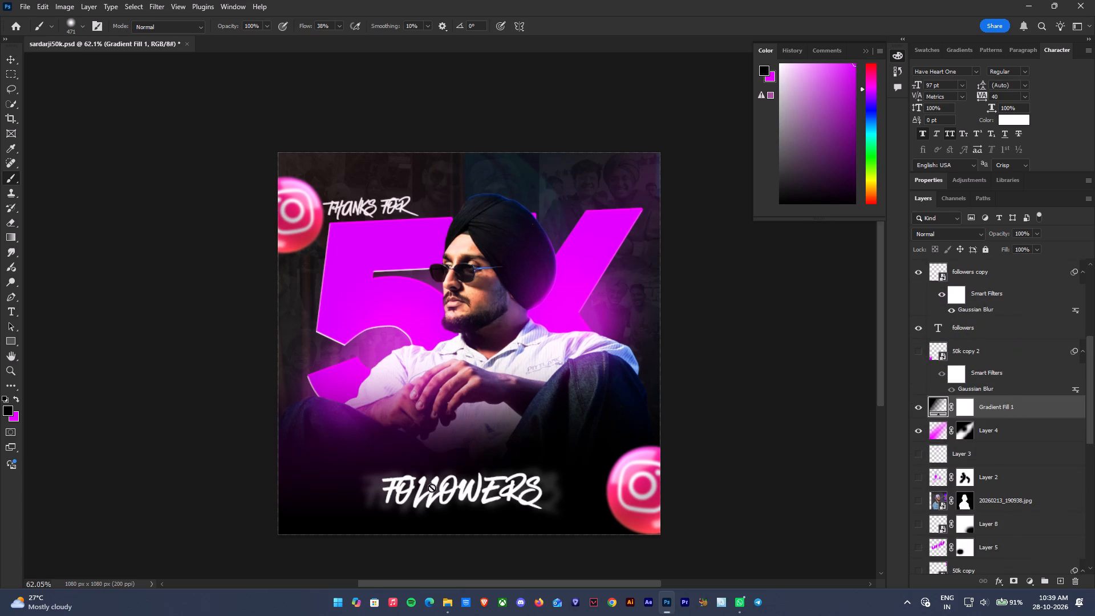
{"action": "right_click", "coordinate": [464, 489], "text": "ctrl"}
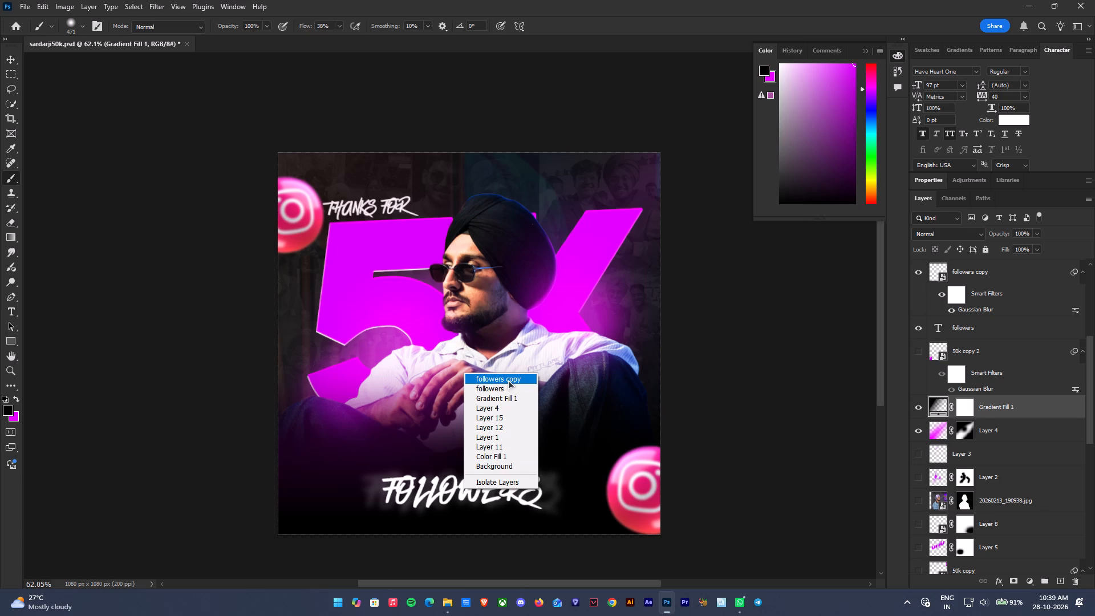
{"action": "left_click", "coordinate": [508, 379], "text": "ctrl"}
{"action": "scroll", "coordinate": [1036, 293], "scroll_direction": "up", "scroll_amount": 1}
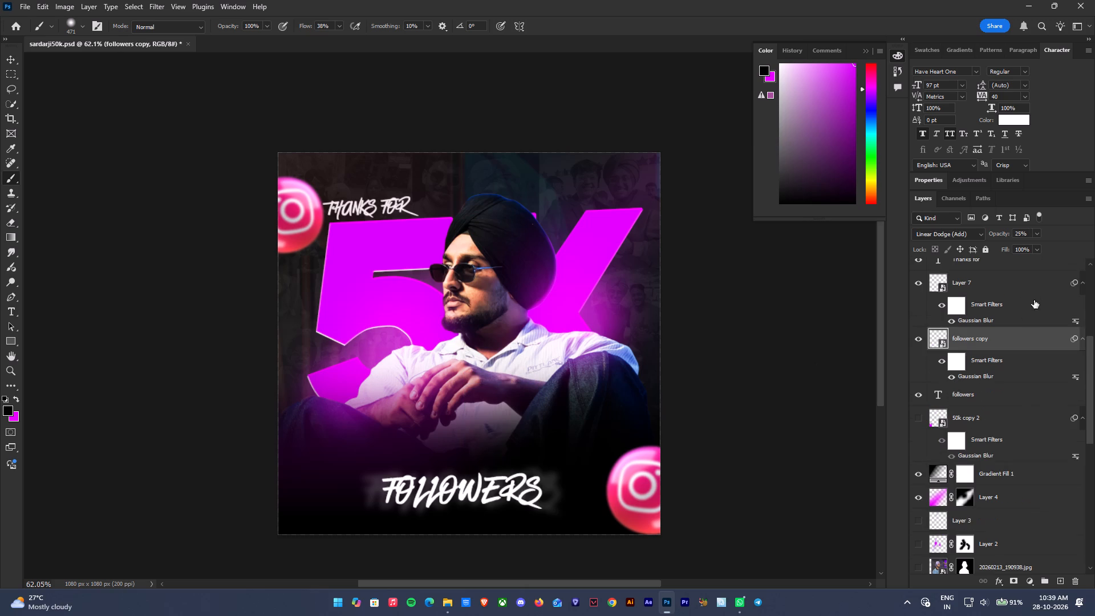
{"action": "left_click", "coordinate": [916, 342]}
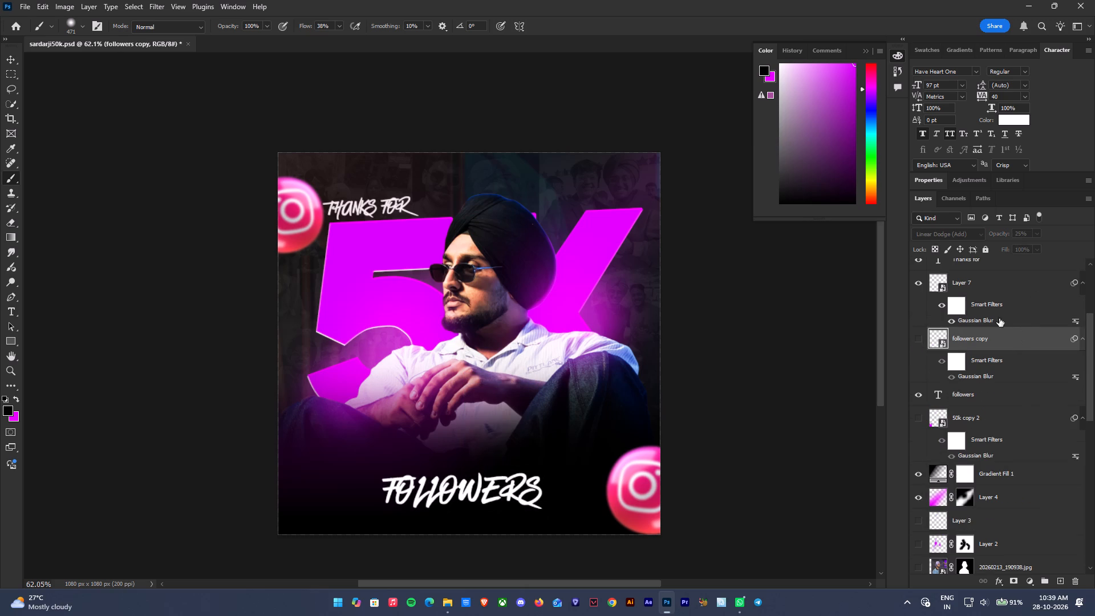
Move the FOLLOWERS text slightly down and across, to about X 524.5 px.
{"action": "left_click", "coordinate": [982, 397]}
{"action": "key", "text": "ctrl+t"}
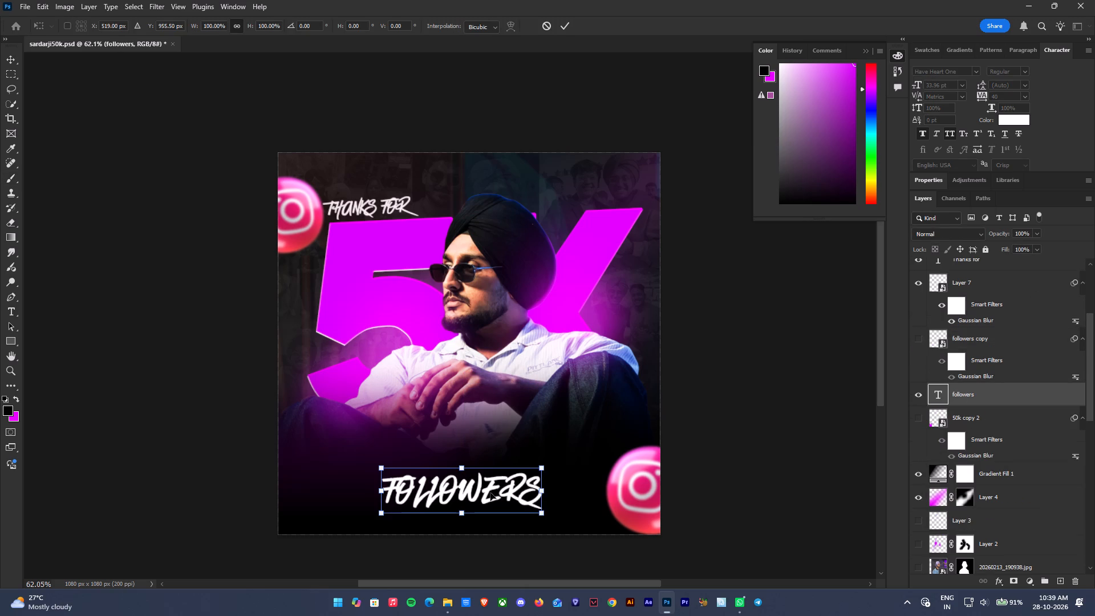
{"action": "left_click_drag", "start_coordinate": [490, 493], "coordinate": [492, 498]}
{"action": "key", "text": "Return"}
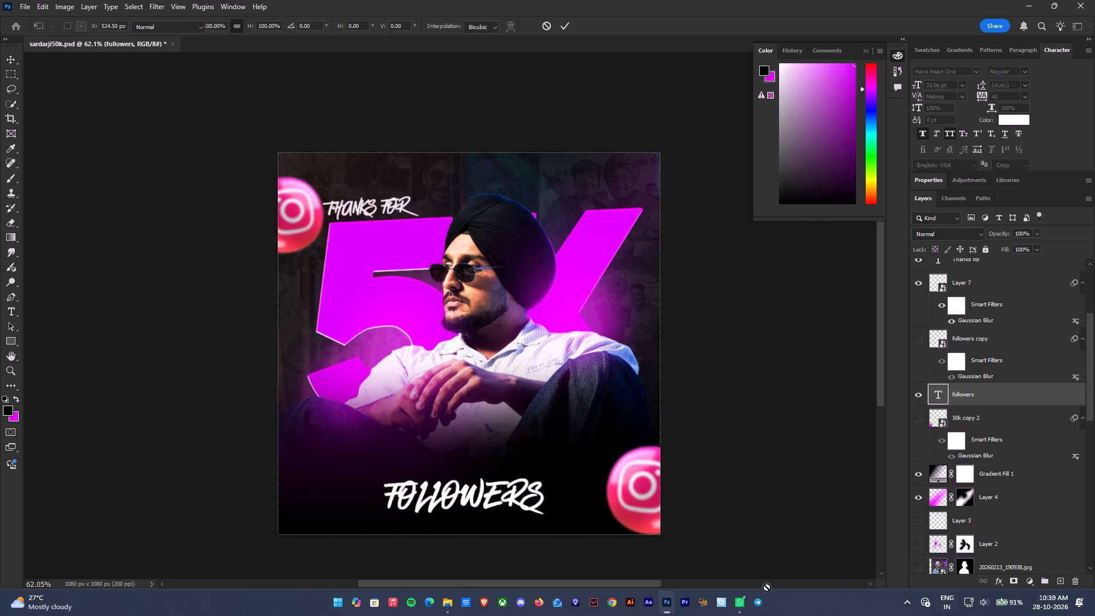
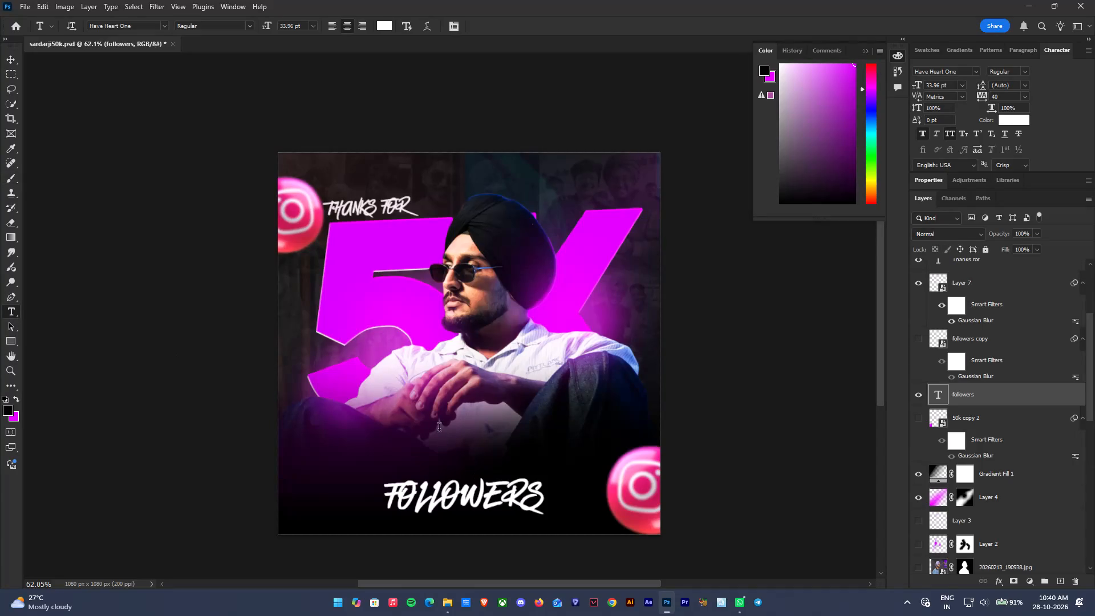
Leave the accidental text edit of the 5K lettering and fully lock the 5k text layer.
{"action": "left_click", "coordinate": [424, 422]}
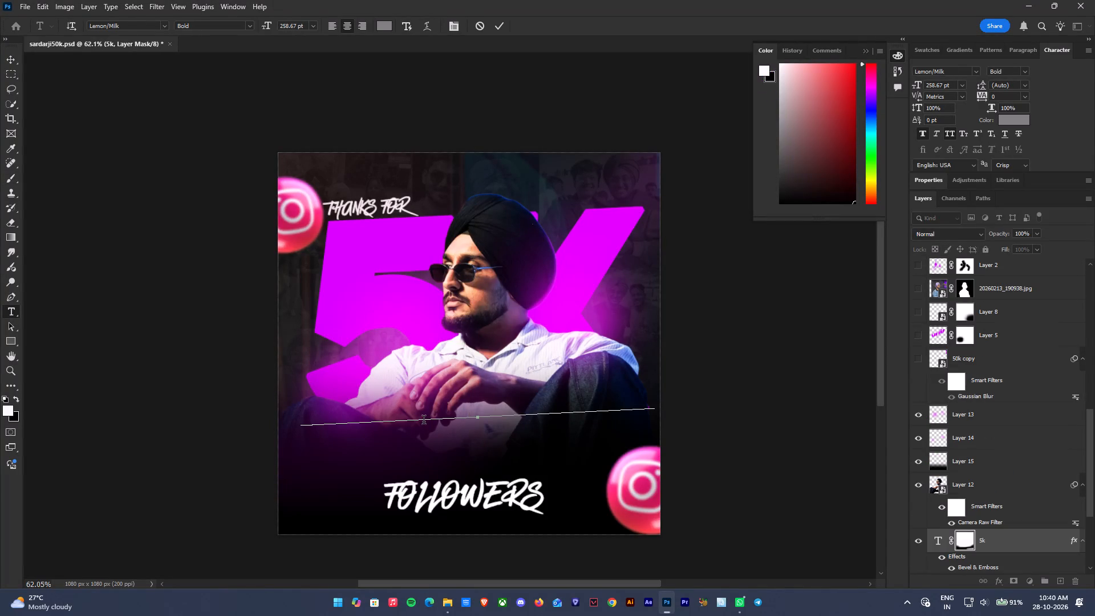
{"action": "left_click", "coordinate": [1010, 491]}
{"action": "left_click", "coordinate": [1013, 536]}
{"action": "left_click", "coordinate": [982, 252]}
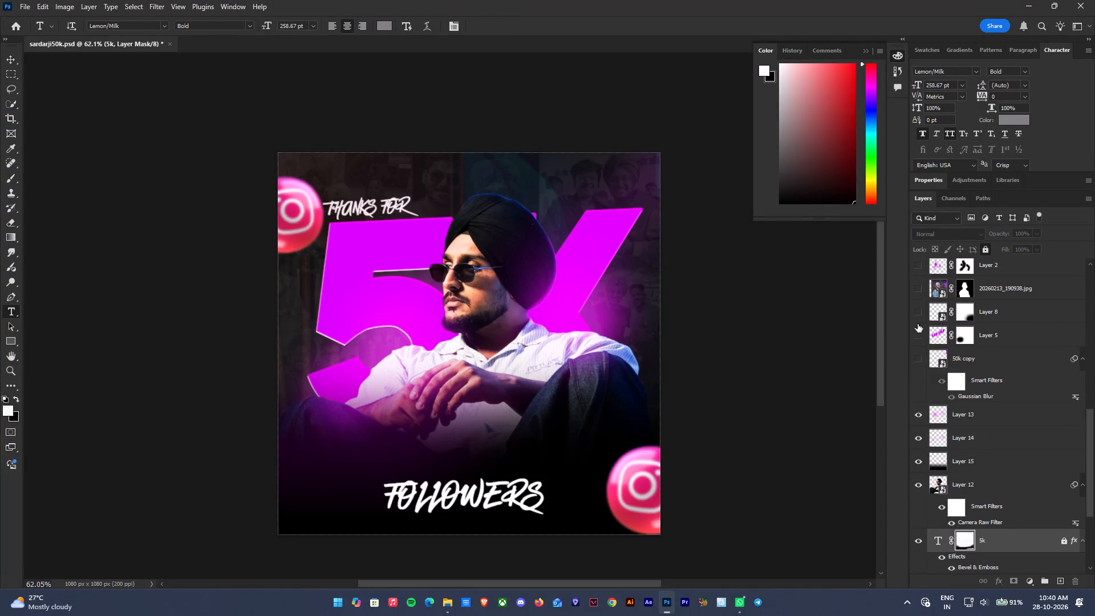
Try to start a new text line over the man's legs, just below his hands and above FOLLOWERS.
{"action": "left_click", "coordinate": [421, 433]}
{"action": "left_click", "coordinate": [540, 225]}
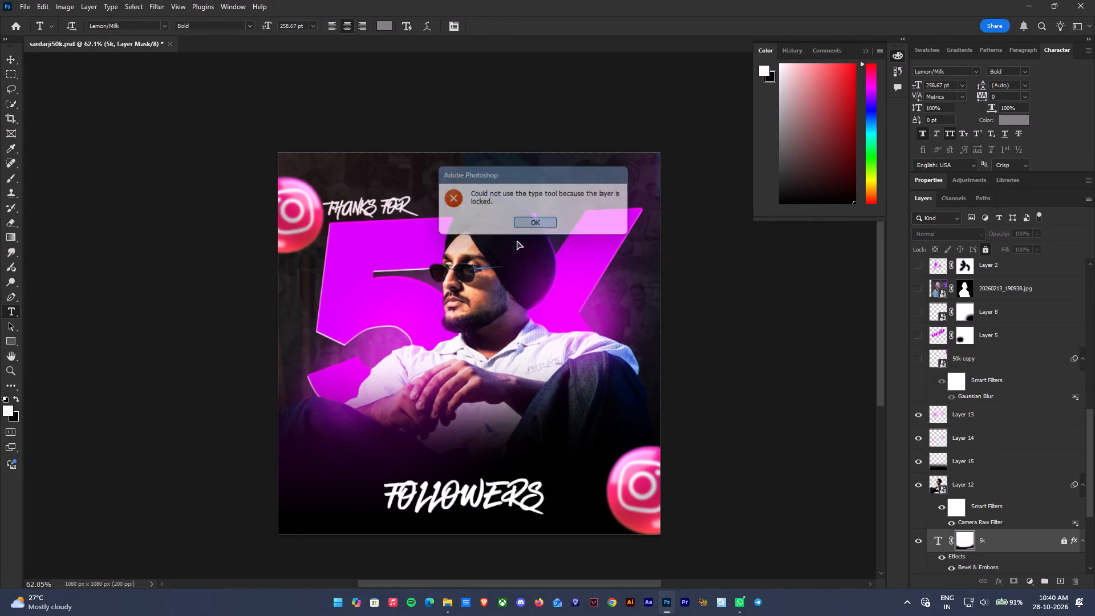
Add 38 pt Century Gothic text above the Layer 7 copy layer, pasting the "We may have lost an account, but we never lost our people" tagline.
{"action": "left_click", "coordinate": [335, 476]}
{"action": "left_click", "coordinate": [529, 220]}
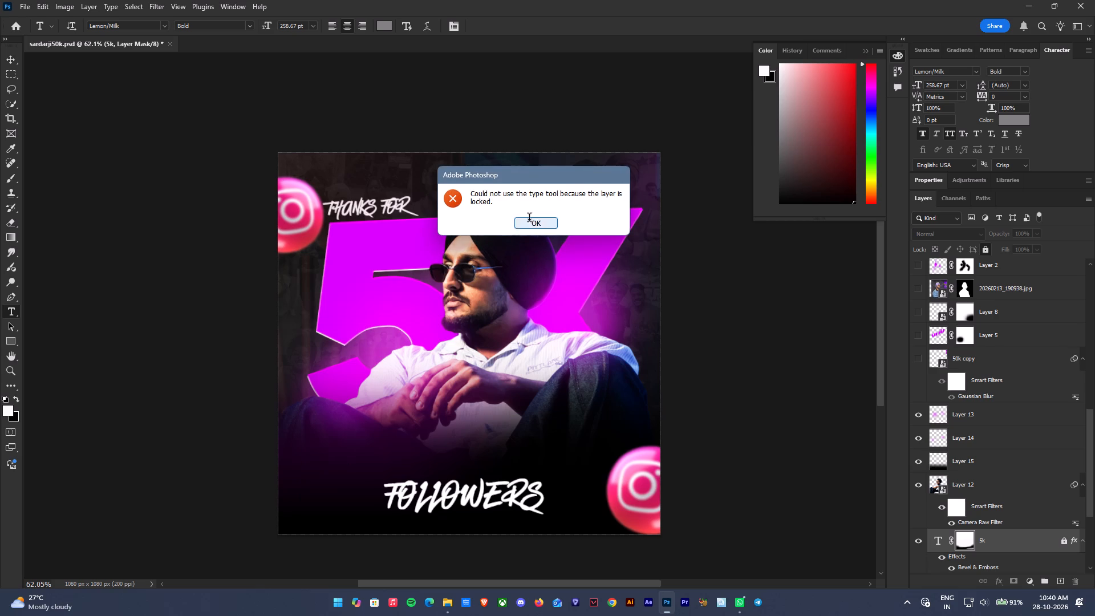
{"action": "scroll", "coordinate": [1028, 272], "scroll_direction": "up", "scroll_amount": 9}
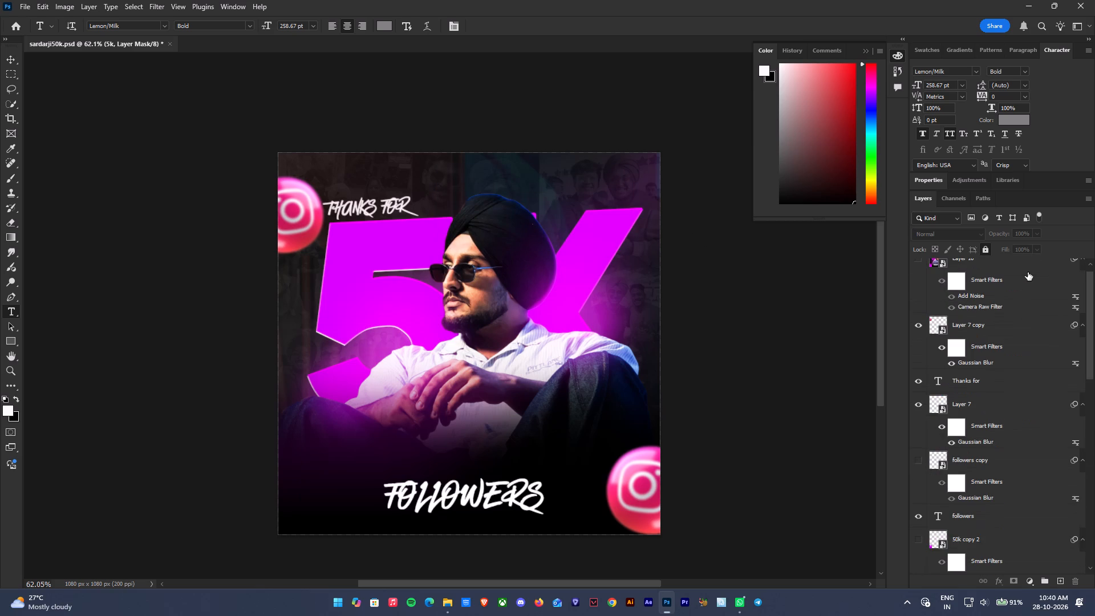
{"action": "left_click", "coordinate": [1018, 329]}
{"action": "left_click", "coordinate": [469, 186]}
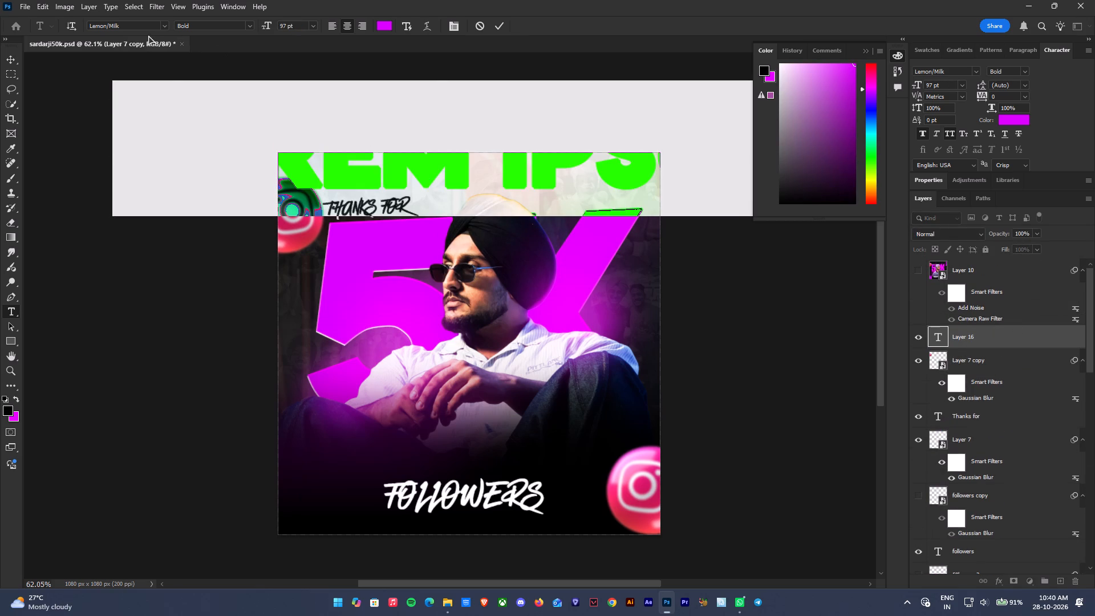
{"action": "left_click", "coordinate": [162, 31]}
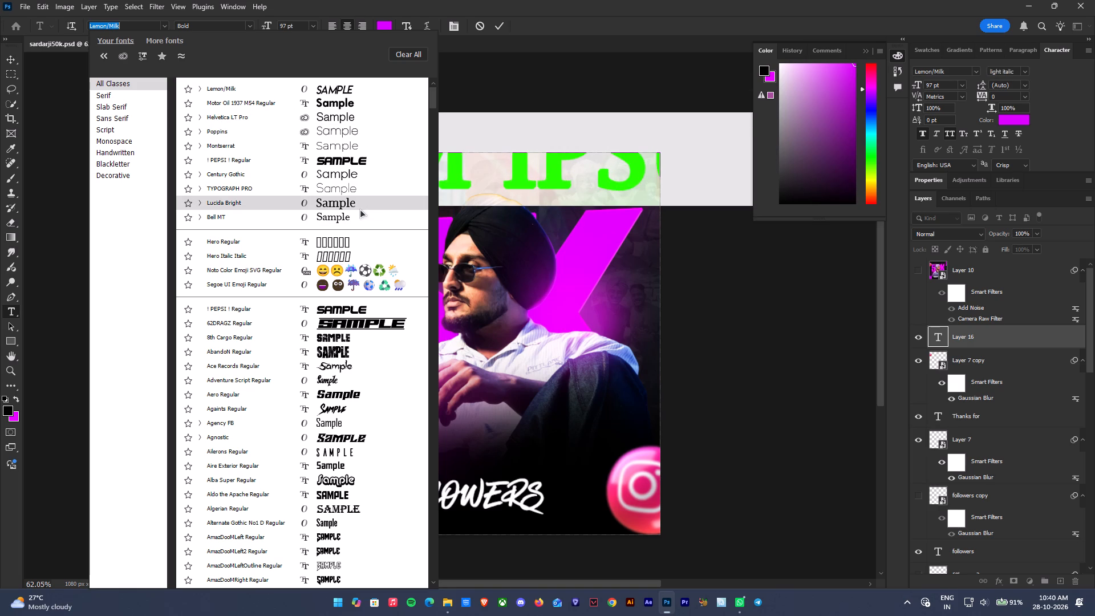
{"action": "left_click", "coordinate": [374, 180]}
{"action": "left_click_drag", "start_coordinate": [270, 24], "coordinate": [252, 27]}
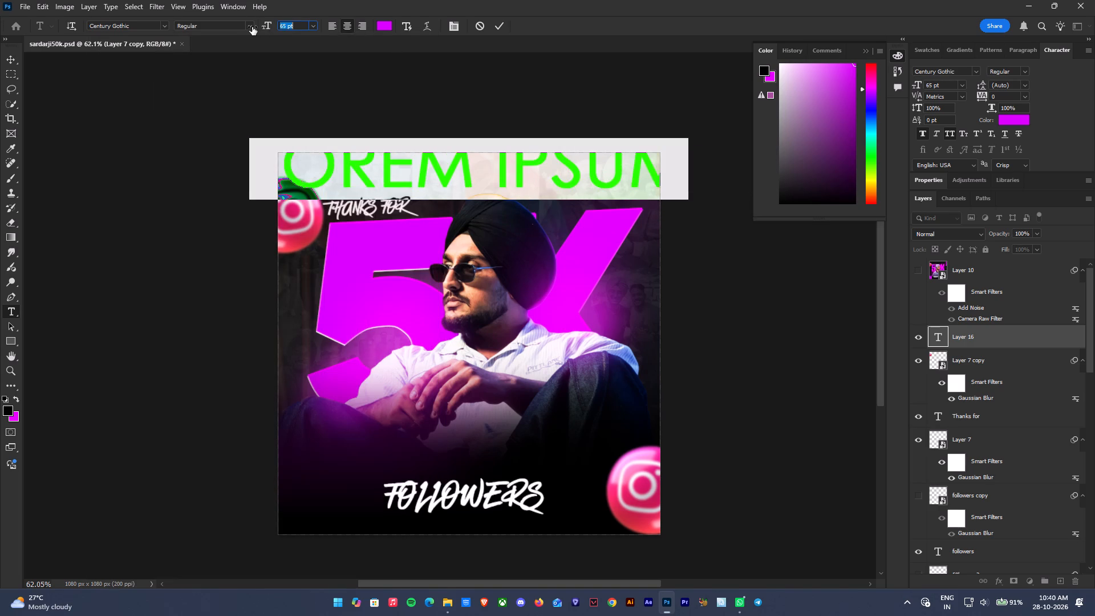
{"action": "left_click_drag", "start_coordinate": [252, 27], "coordinate": [237, 27]}
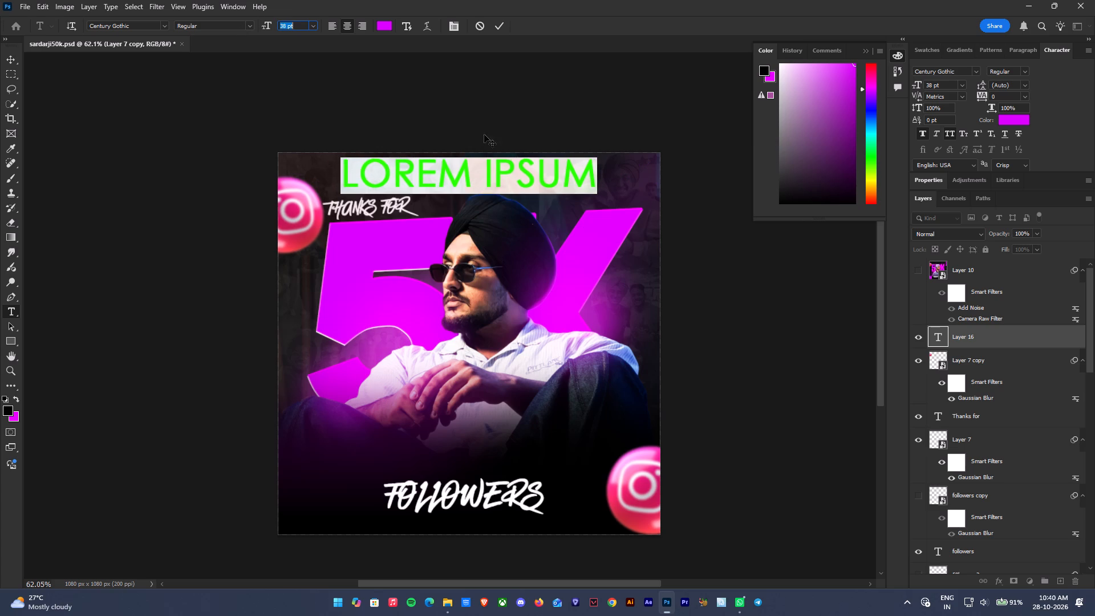
{"action": "key", "text": "ctrl+v"}
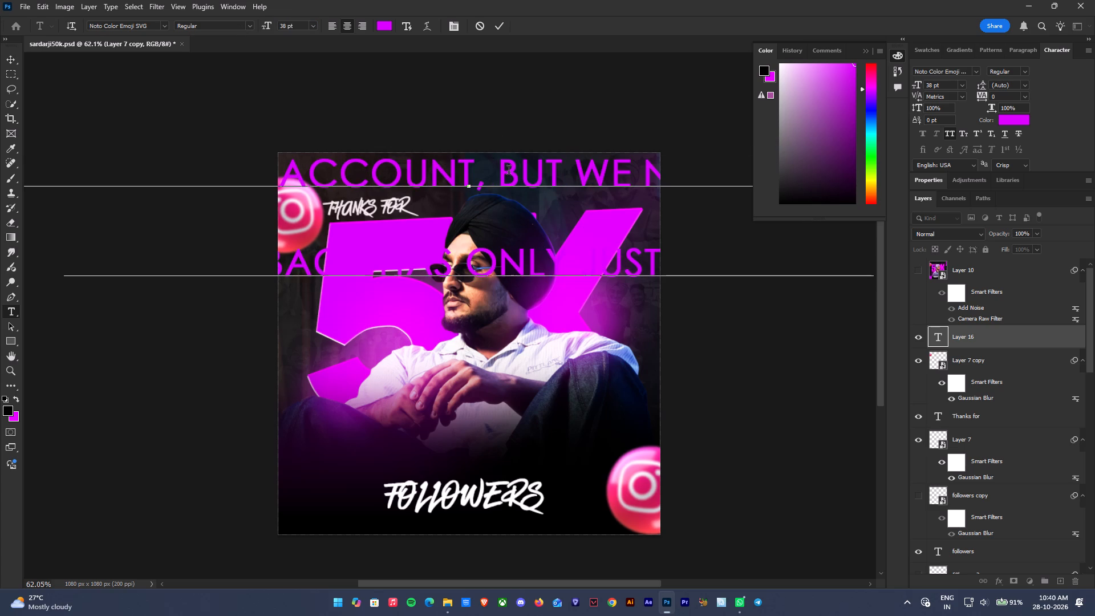
{"action": "left_click", "coordinate": [509, 167]}
{"action": "key", "text": "ctrl+a"}
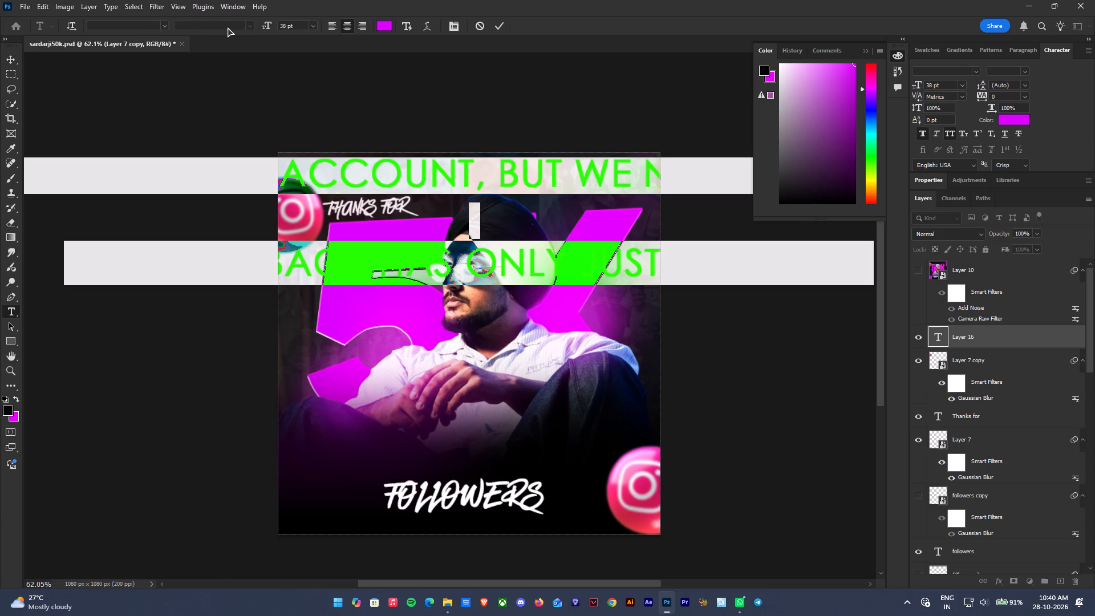
{"action": "left_click", "coordinate": [254, 25]}
{"action": "left_click", "coordinate": [248, 30]}
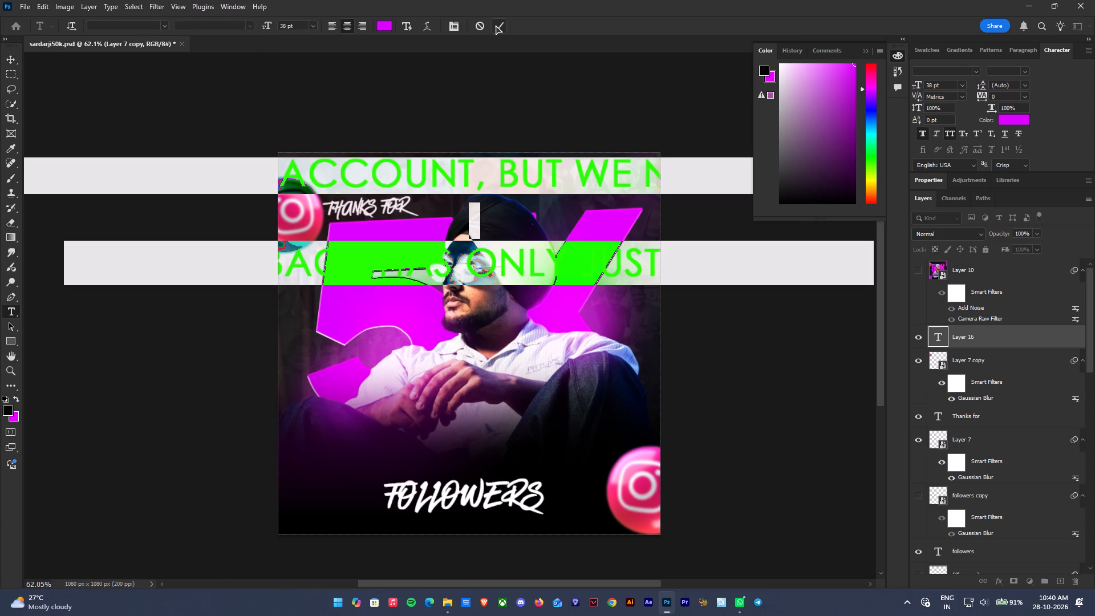
{"action": "left_click", "coordinate": [496, 25]}
Set the whole two-line tagline to 10 pt and colour it white (ffffff).
{"action": "left_click", "coordinate": [477, 177]}
{"action": "key", "text": "ctrl+a"}
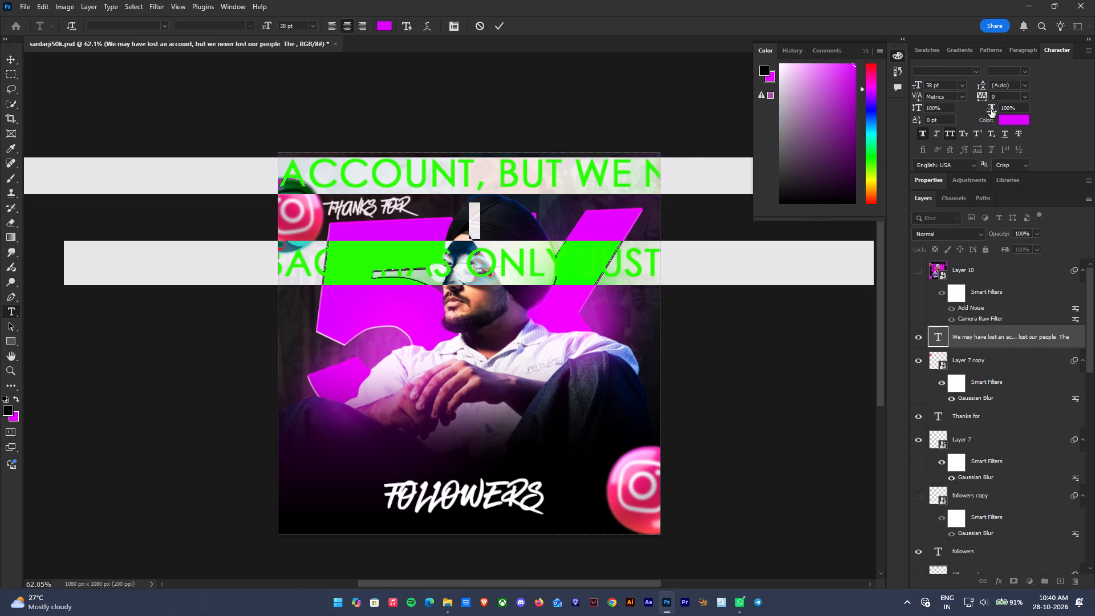
{"action": "left_click_drag", "start_coordinate": [919, 82], "coordinate": [902, 82]}
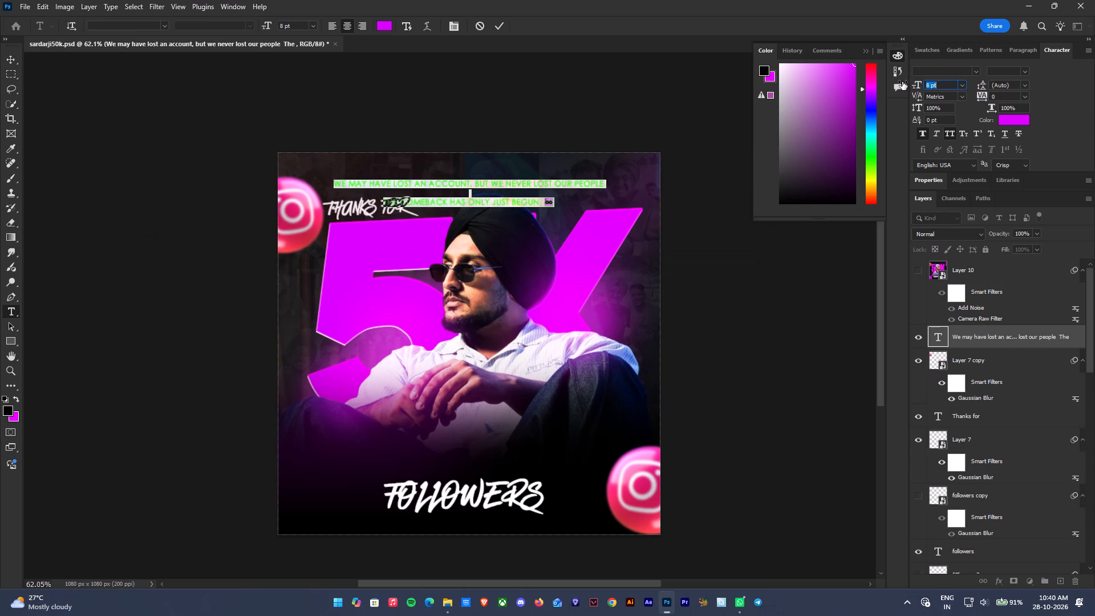
{"action": "left_click_drag", "start_coordinate": [902, 82], "coordinate": [903, 82]}
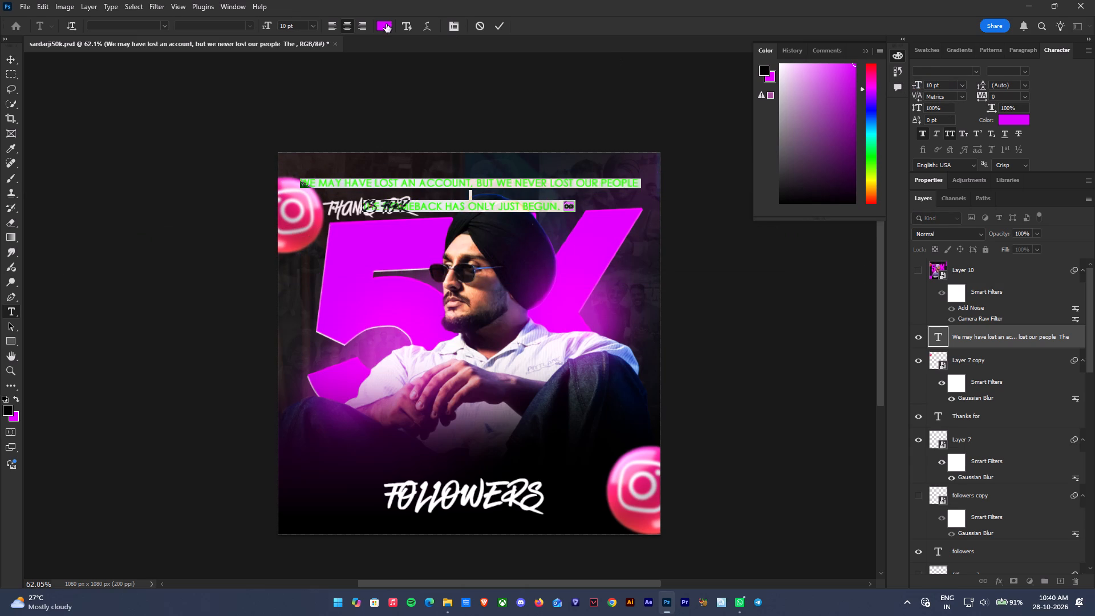
{"action": "left_click", "coordinate": [377, 25]}
{"action": "left_click_drag", "start_coordinate": [769, 286], "coordinate": [596, 97]}
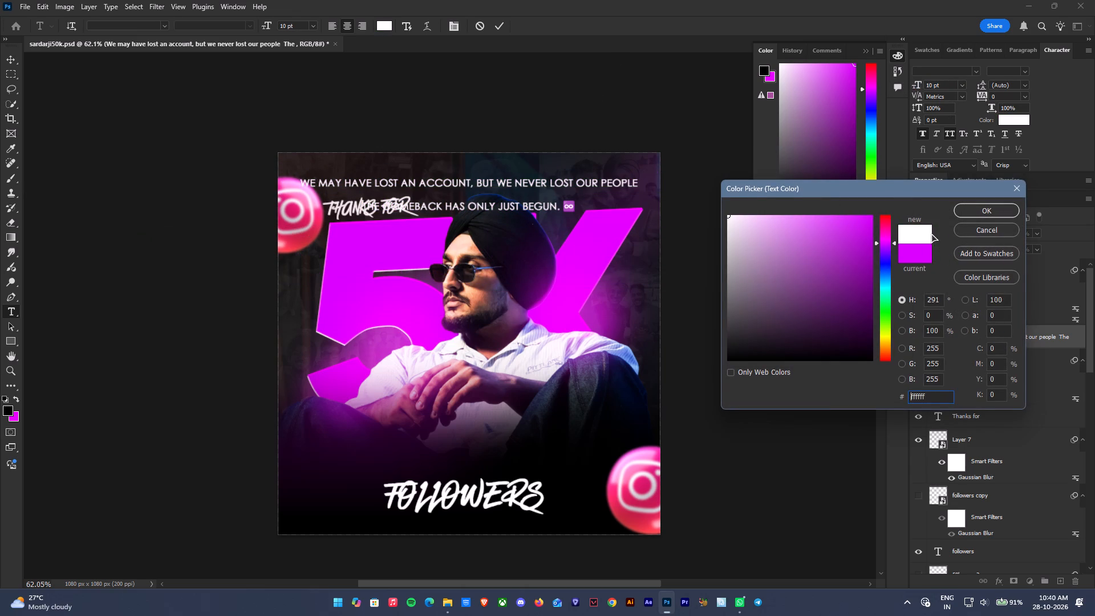
{"action": "left_click", "coordinate": [974, 208]}
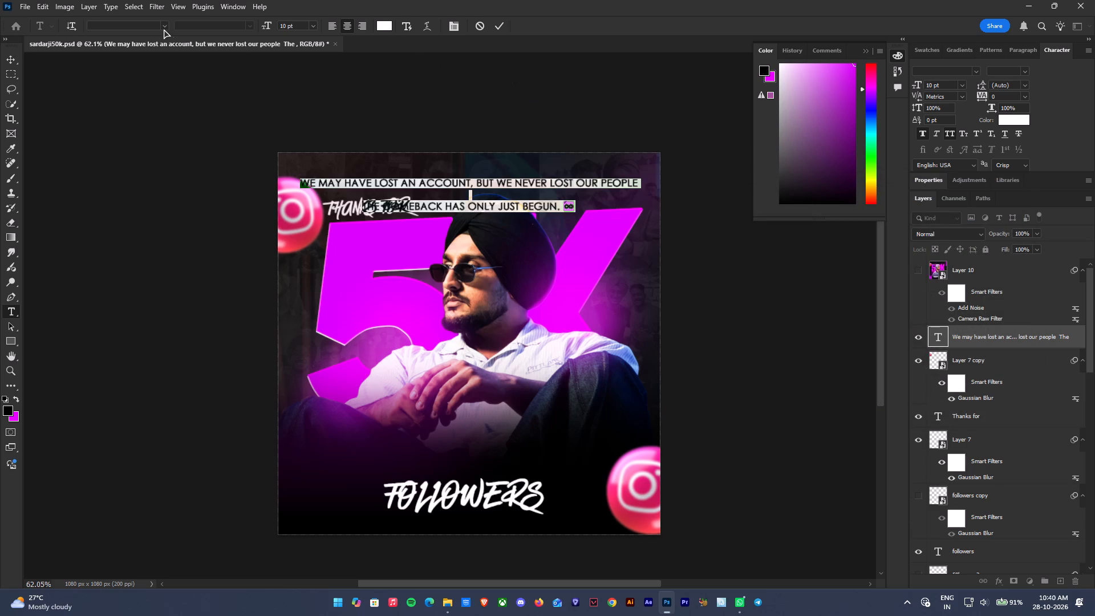
{"action": "left_click", "coordinate": [499, 22]}
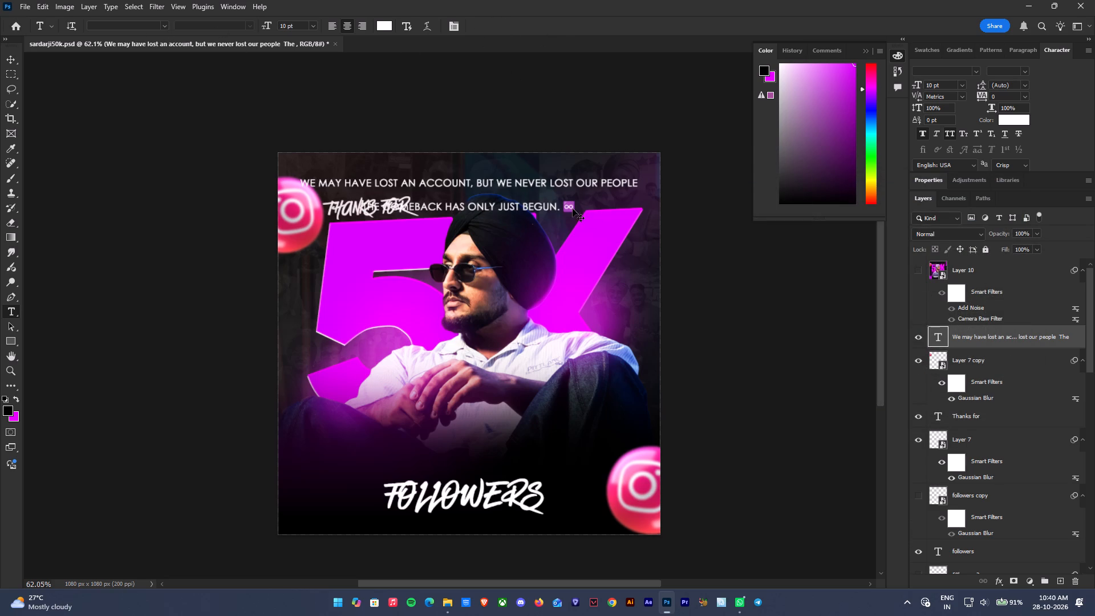
Scale the tagline to about 85% and move it down to just above the FOLLOWERS text.
{"action": "key", "text": "ctrl+t"}
{"action": "left_click_drag", "start_coordinate": [639, 196], "coordinate": [588, 197]}
{"action": "left_click_drag", "start_coordinate": [500, 198], "coordinate": [510, 204]}
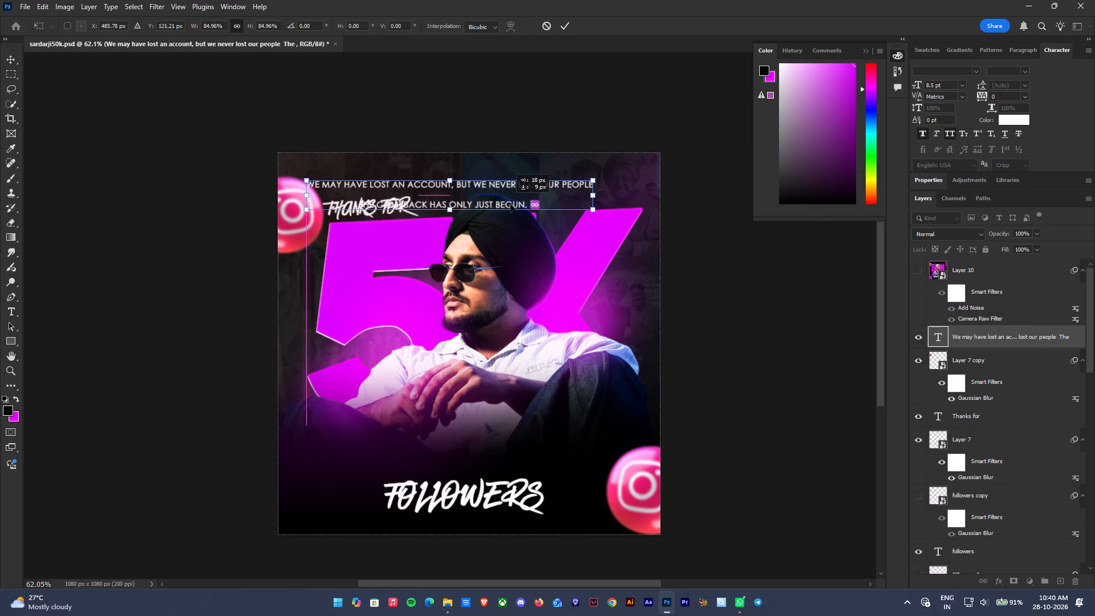
{"action": "left_click_drag", "start_coordinate": [510, 204], "coordinate": [530, 456]}
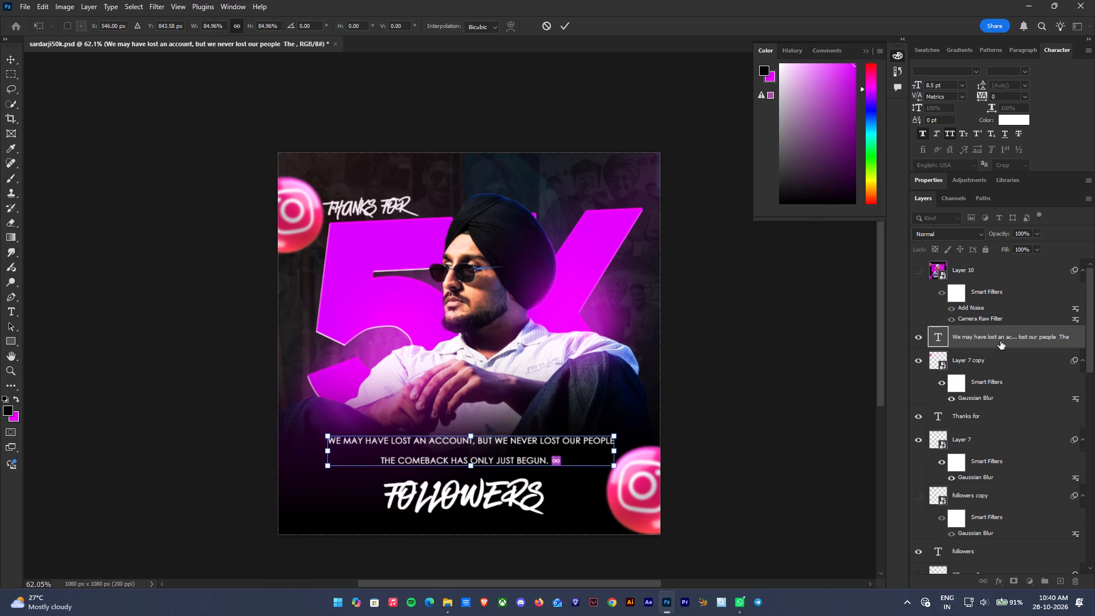
{"action": "left_click", "coordinate": [1000, 341]}
Tighten the tagline's leading to 6 pt so its two lines sit closer together.
{"action": "double_click", "coordinate": [942, 340]}
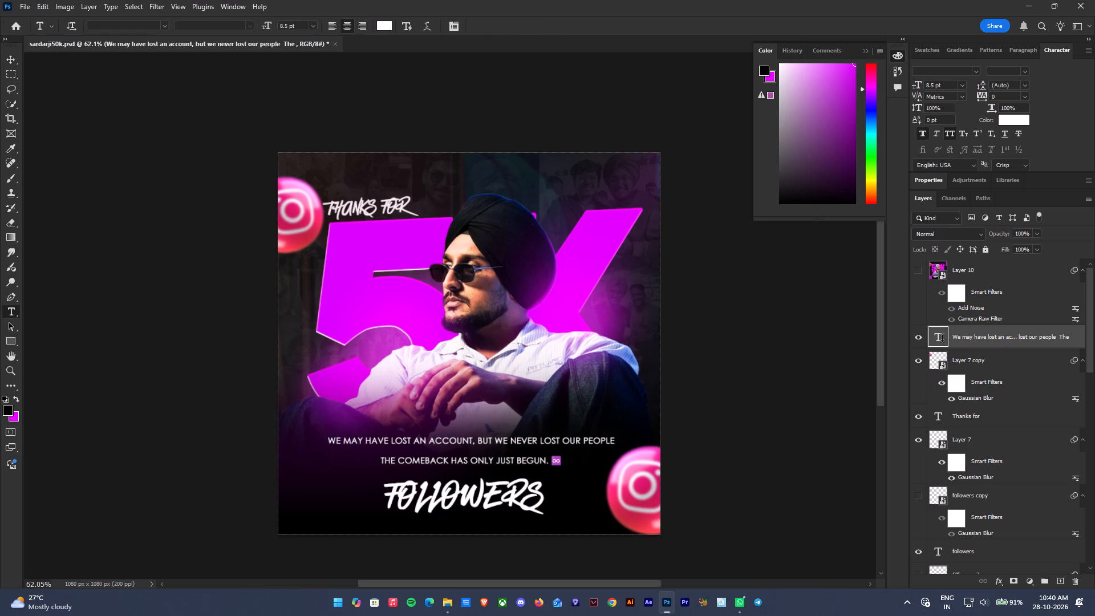
{"action": "left_click_drag", "start_coordinate": [984, 86], "coordinate": [975, 84]}
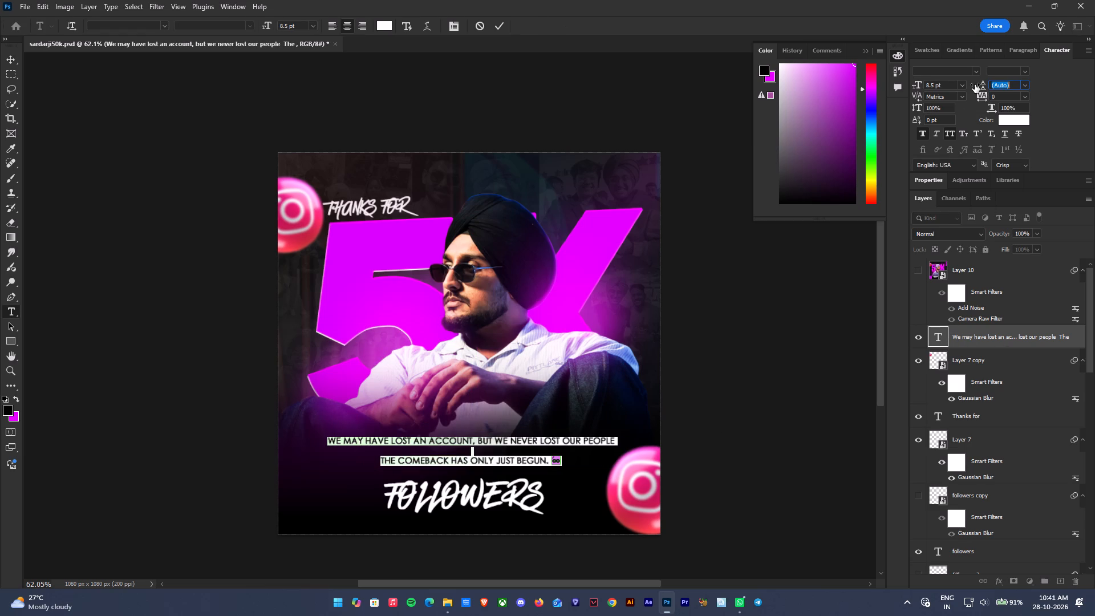
{"action": "left_click_drag", "start_coordinate": [975, 84], "coordinate": [963, 82]}
{"action": "left_click", "coordinate": [1031, 84]}
{"action": "left_click", "coordinate": [1025, 84]}
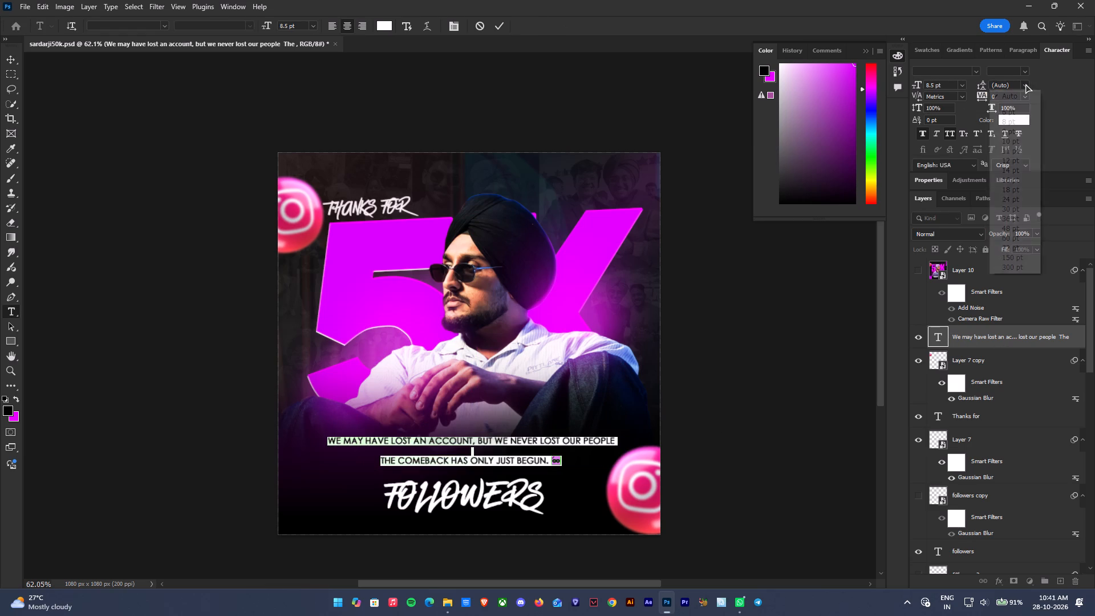
{"action": "left_click", "coordinate": [1023, 141]}
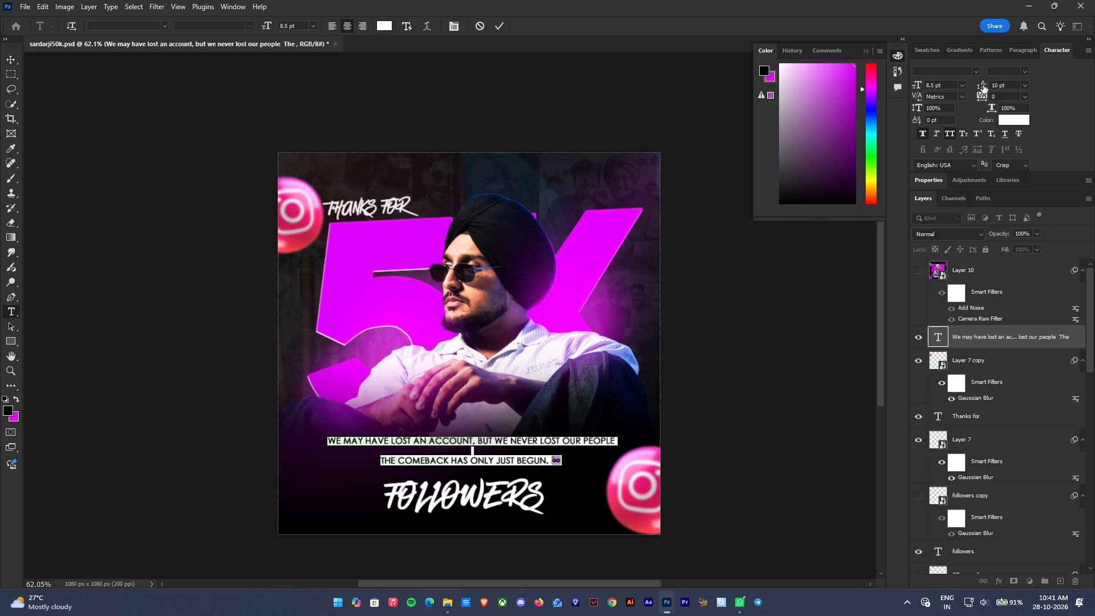
{"action": "left_click", "coordinate": [983, 85]}
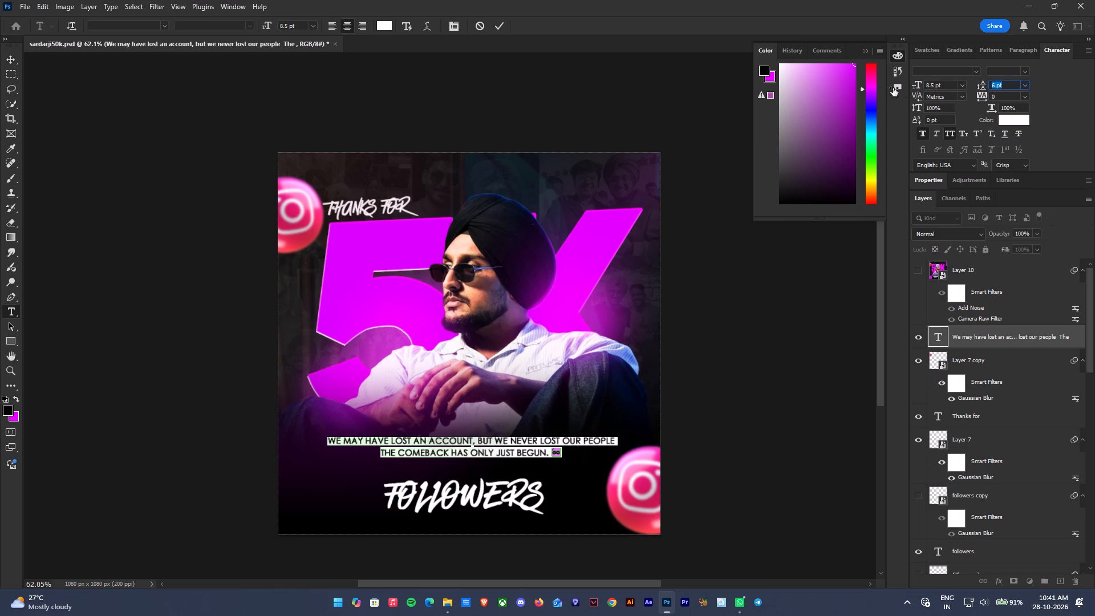
{"action": "left_click", "coordinate": [504, 25]}
Move the tagline slightly lower, scale it to about 95% and centre it horizontally above FOLLOWERS.
{"action": "scroll", "coordinate": [482, 428], "scroll_direction": "up", "scroll_amount": 2, "text": "ctrl+alt"}
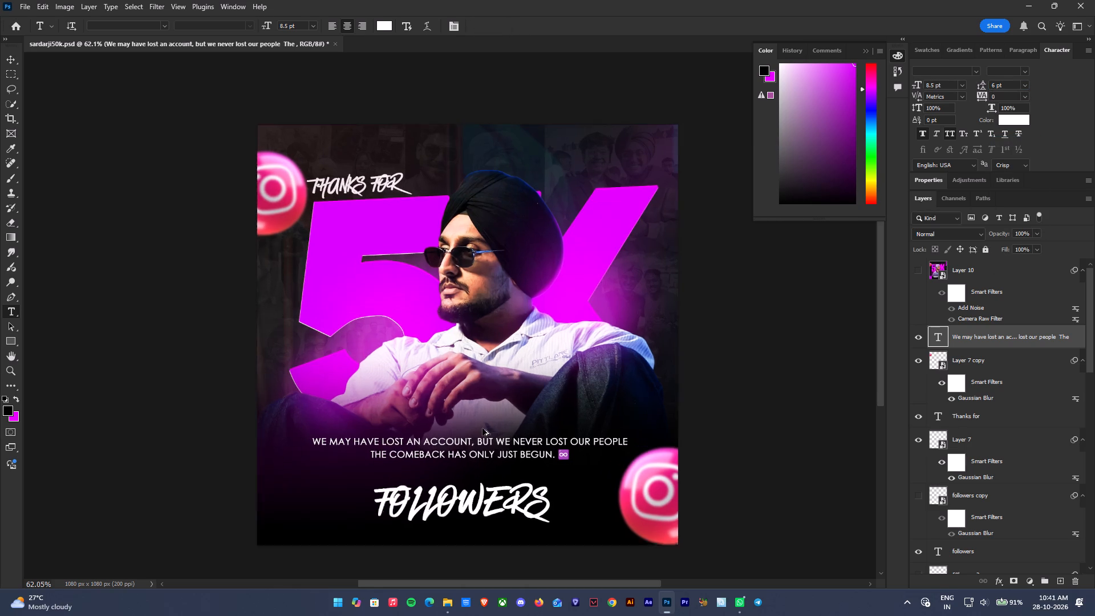
{"action": "key", "text": "ctrl+t"}
{"action": "left_click_drag", "start_coordinate": [523, 462], "coordinate": [526, 476]}
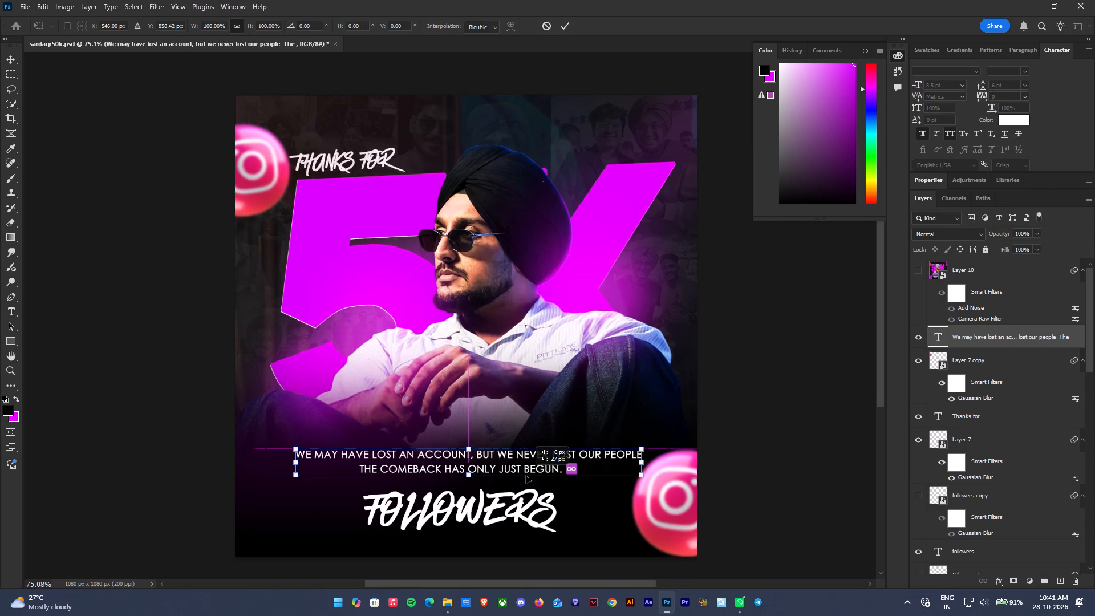
{"action": "left_click_drag", "start_coordinate": [526, 476], "coordinate": [521, 476]}
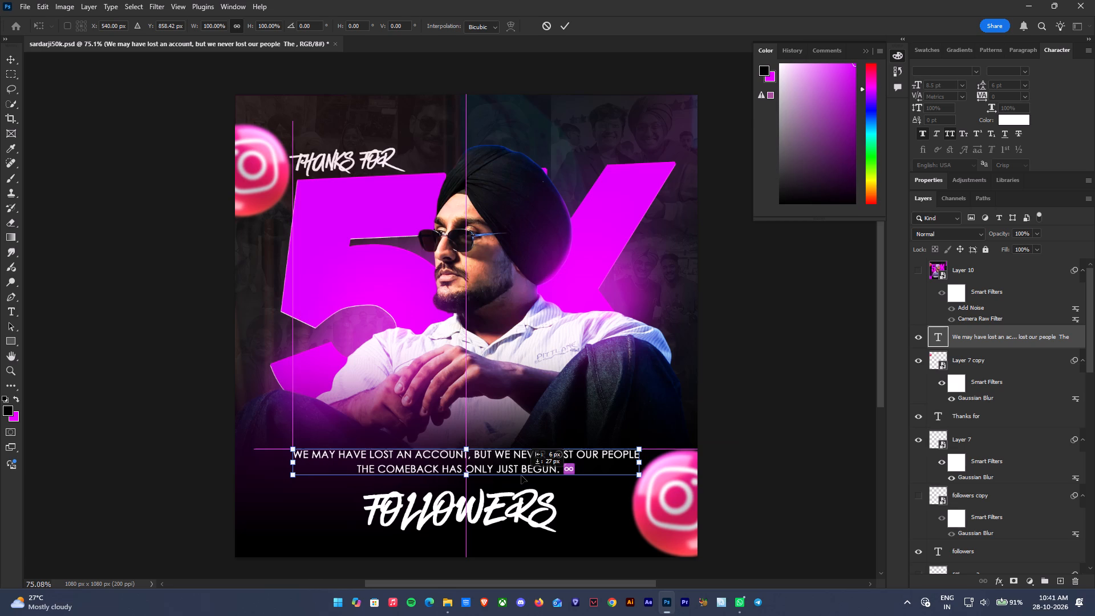
{"action": "left_click_drag", "start_coordinate": [521, 476], "coordinate": [521, 476]}
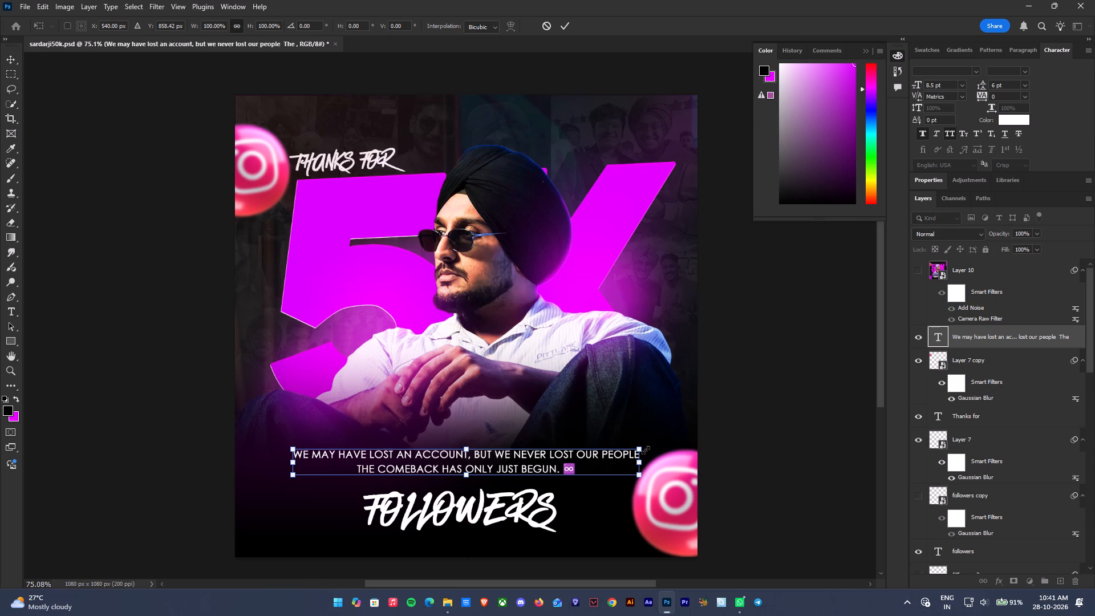
{"action": "left_click_drag", "start_coordinate": [646, 449], "coordinate": [627, 451]}
{"action": "left_click_drag", "start_coordinate": [586, 457], "coordinate": [592, 457]}
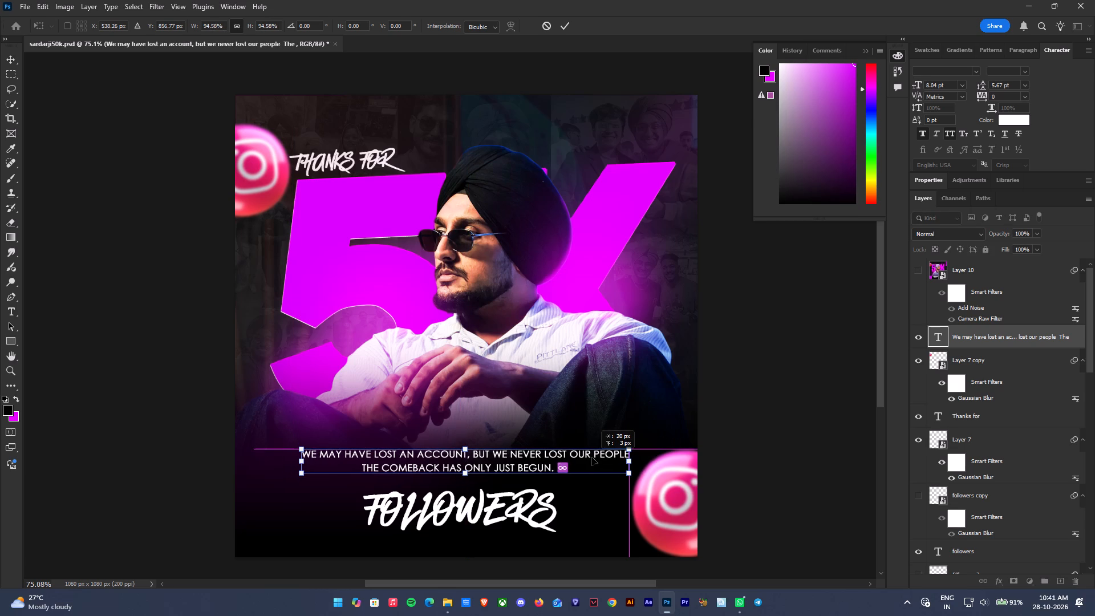
{"action": "left_click_drag", "start_coordinate": [592, 457], "coordinate": [597, 457]}
{"action": "key", "text": "Return"}
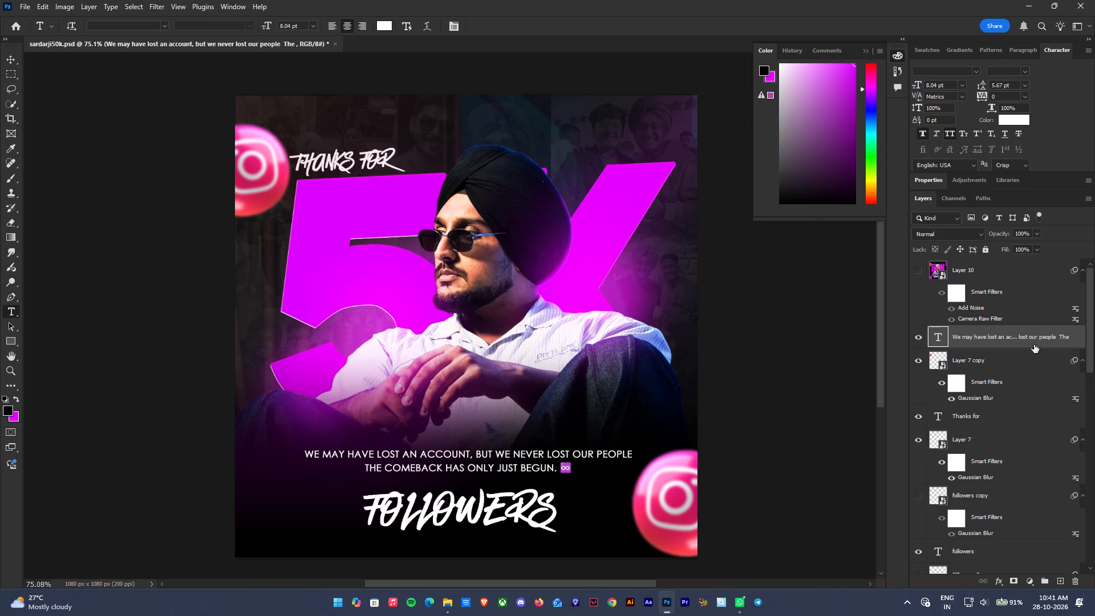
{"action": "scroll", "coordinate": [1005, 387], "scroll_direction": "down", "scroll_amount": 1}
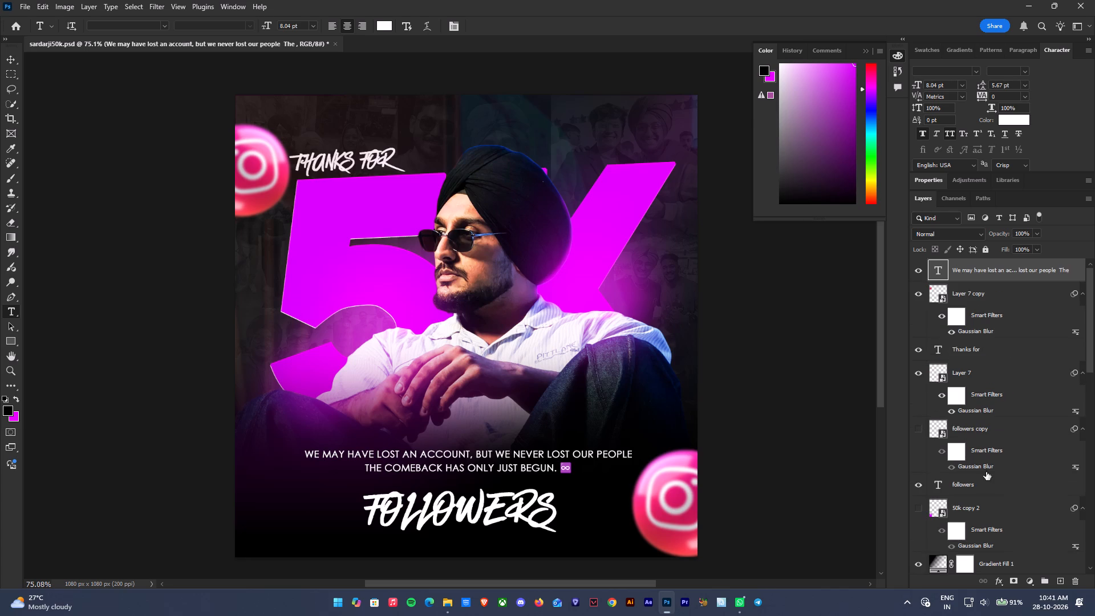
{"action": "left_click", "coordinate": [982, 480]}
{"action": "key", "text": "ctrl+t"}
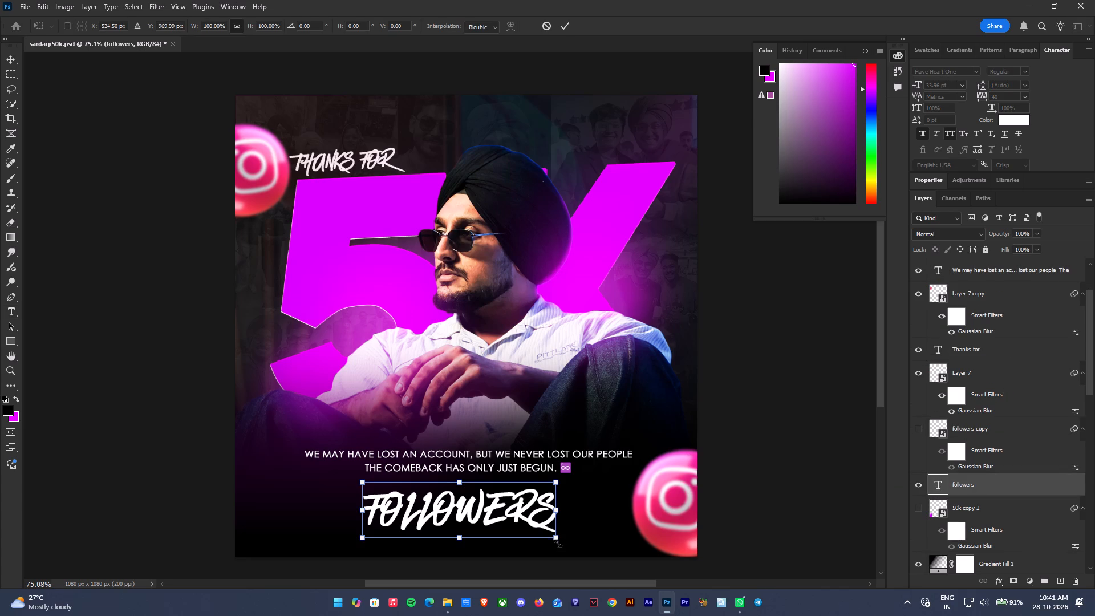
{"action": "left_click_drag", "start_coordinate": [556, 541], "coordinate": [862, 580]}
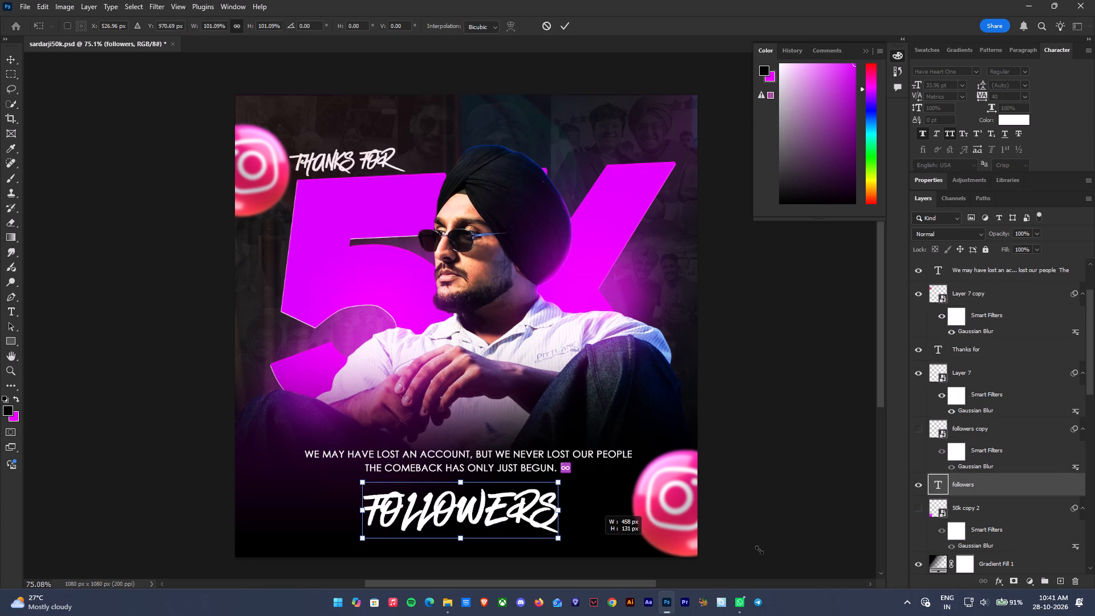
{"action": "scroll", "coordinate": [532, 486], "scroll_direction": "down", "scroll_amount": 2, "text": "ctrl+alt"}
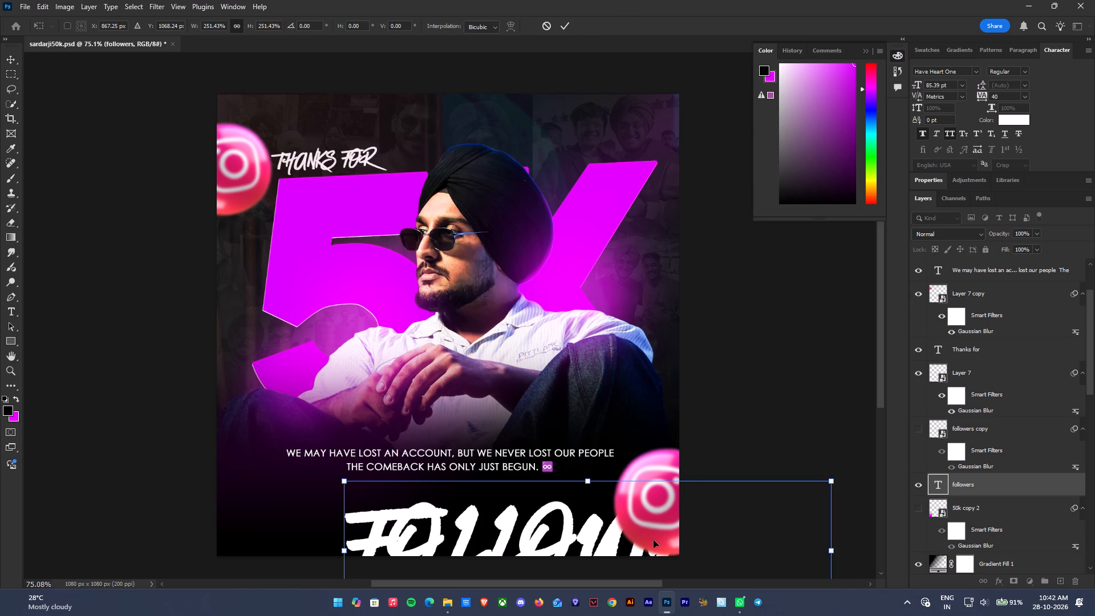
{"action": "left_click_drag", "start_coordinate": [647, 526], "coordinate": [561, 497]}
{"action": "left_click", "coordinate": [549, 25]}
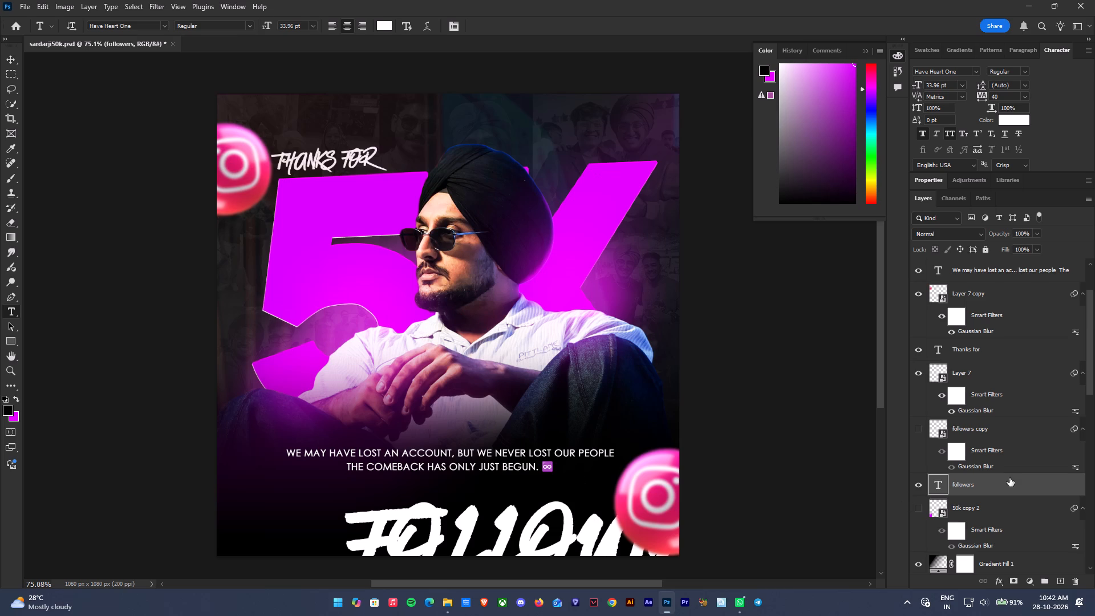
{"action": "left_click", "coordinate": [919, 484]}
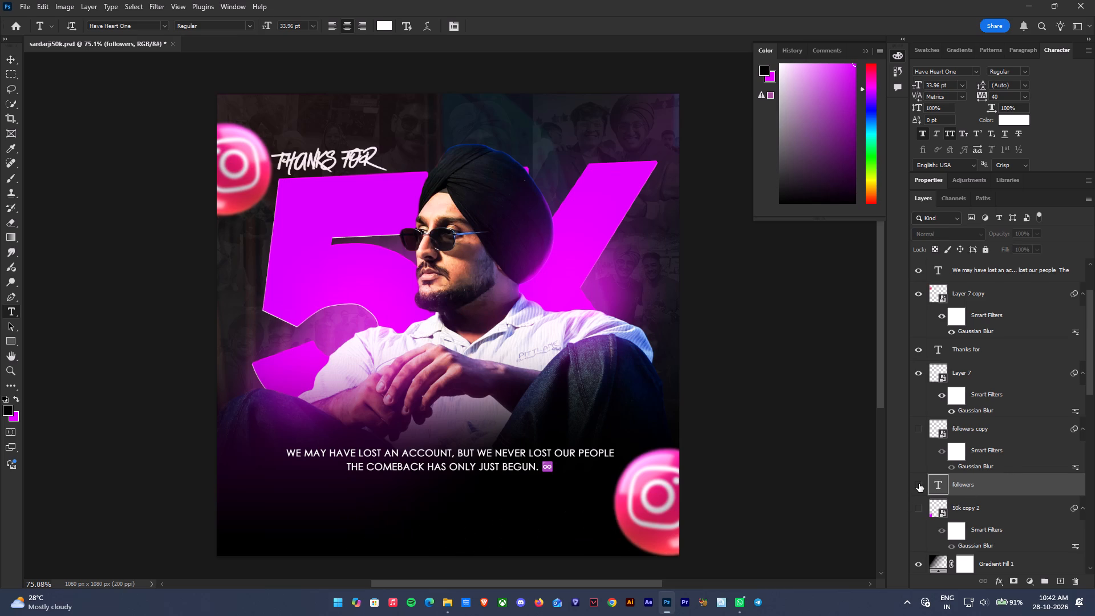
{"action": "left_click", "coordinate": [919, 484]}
Enlarge the FOLLOWERS text slightly beneath the tagline.
{"action": "key", "text": "ctrl+t"}
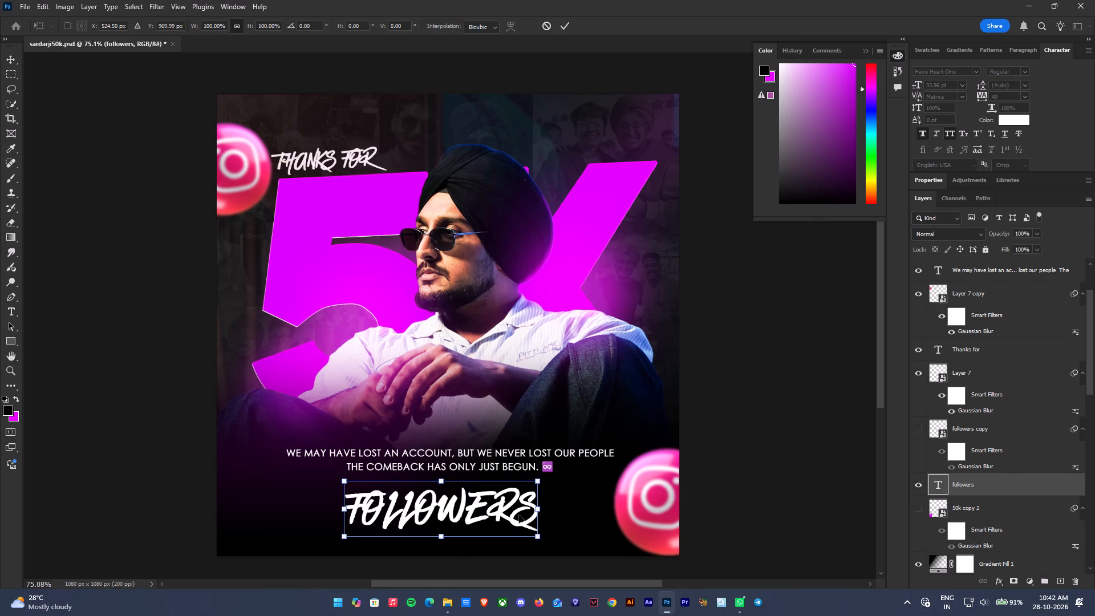
{"action": "left_click_drag", "start_coordinate": [538, 537], "coordinate": [572, 543]}
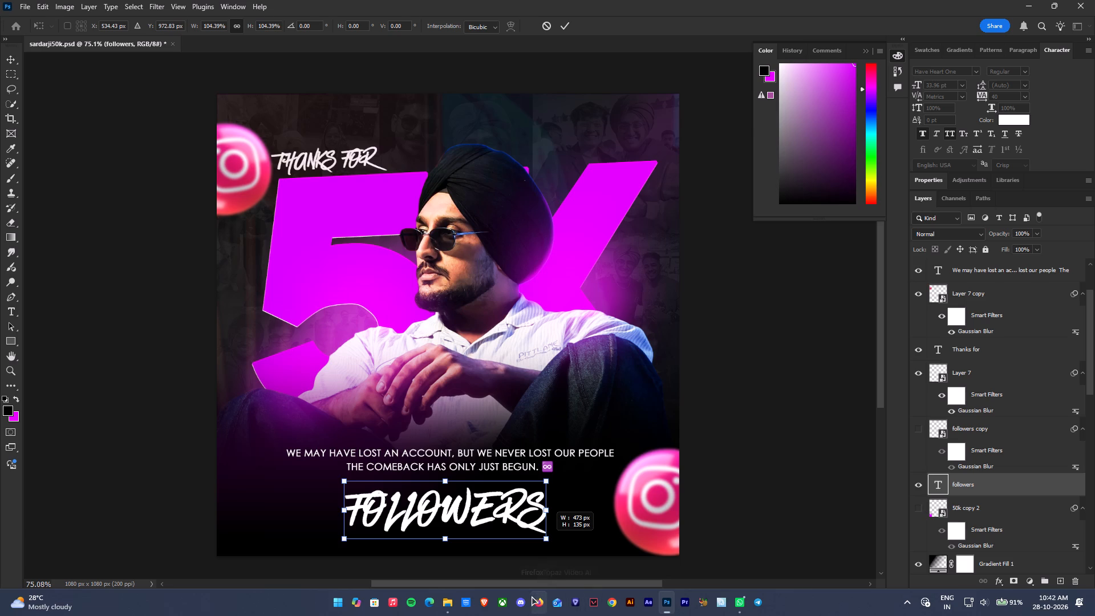
{"action": "left_click", "coordinate": [991, 510]}
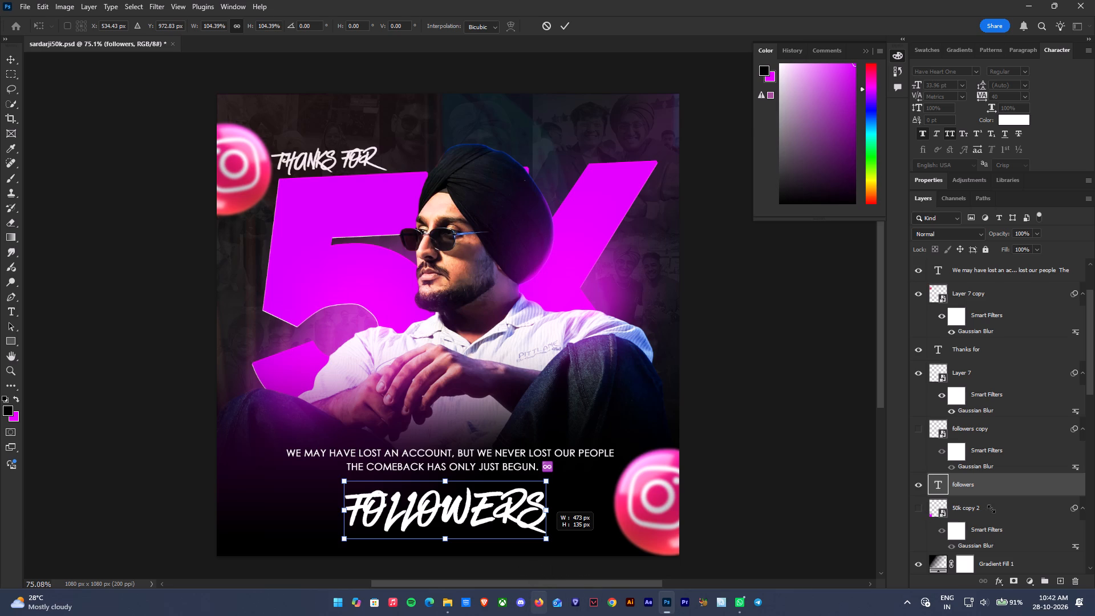
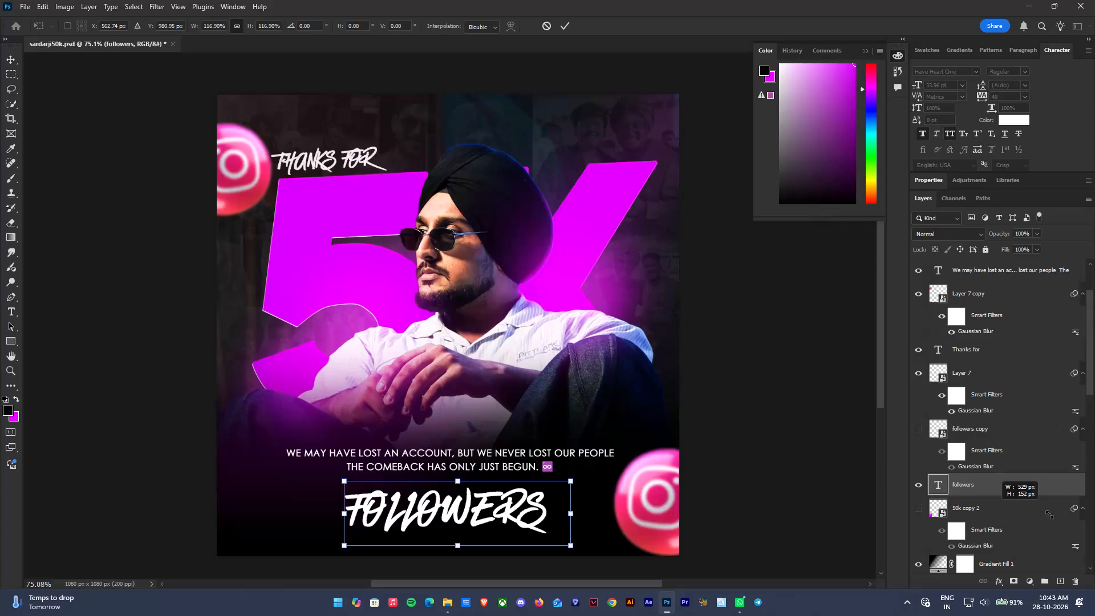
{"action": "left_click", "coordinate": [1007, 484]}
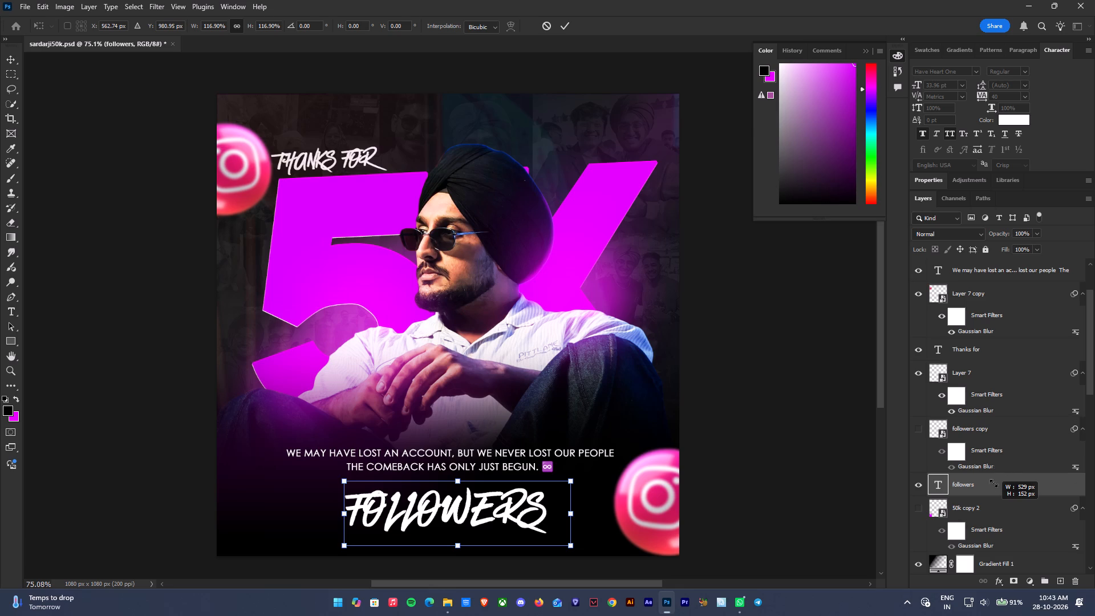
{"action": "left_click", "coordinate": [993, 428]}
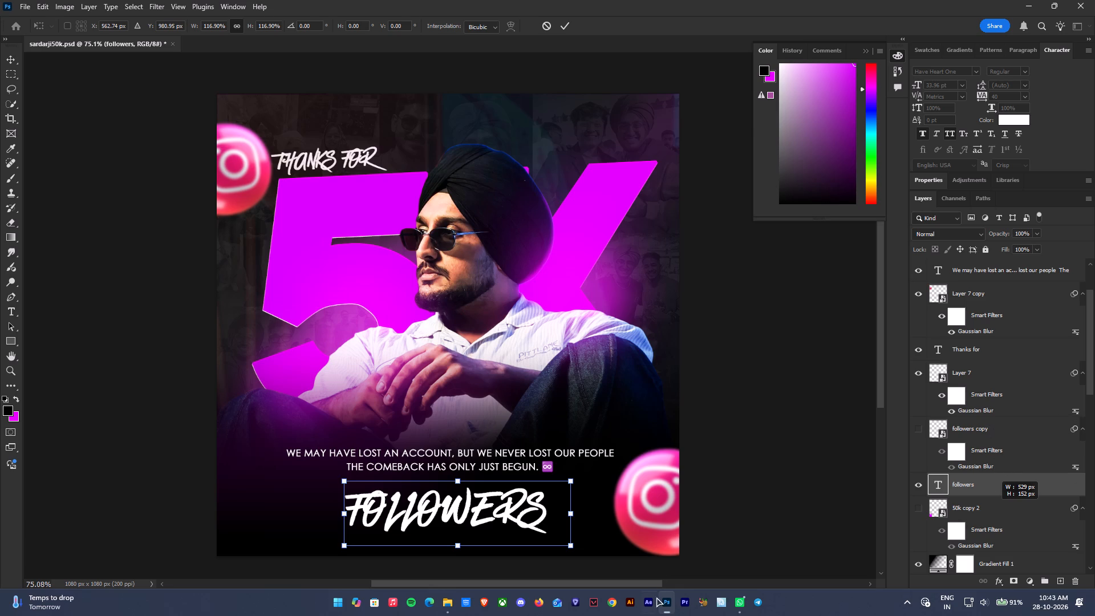
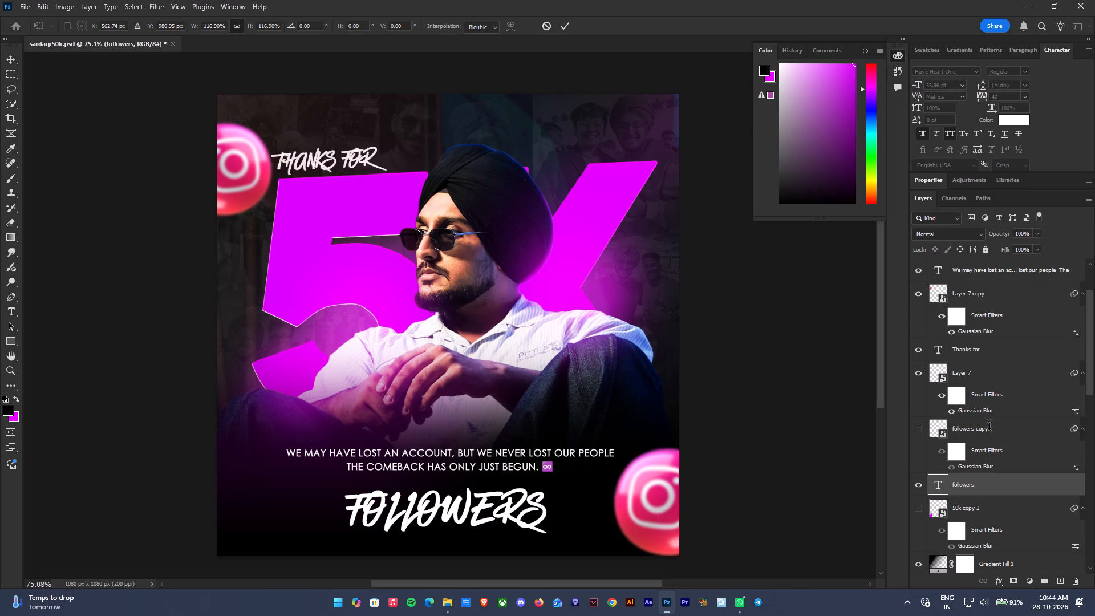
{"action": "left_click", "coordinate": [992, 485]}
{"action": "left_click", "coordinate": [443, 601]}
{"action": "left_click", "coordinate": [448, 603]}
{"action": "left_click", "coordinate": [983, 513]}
Select the followers text layer and try to scale the FOLLOWERS lettering beneath the tagline down slightly with Free Transform.
{"action": "left_click", "coordinate": [668, 610]}
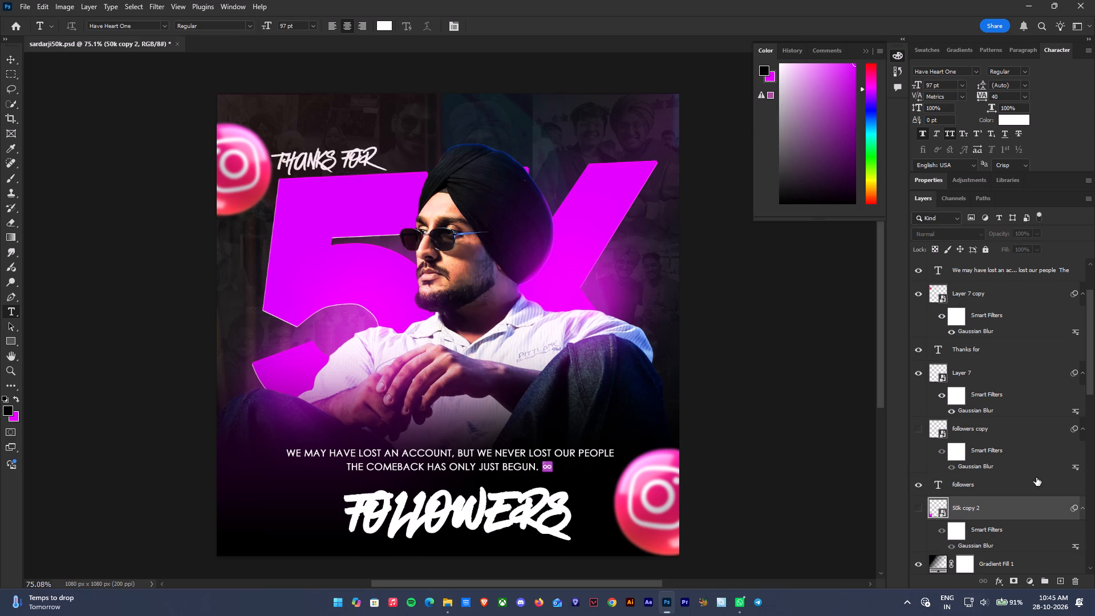
{"action": "left_click", "coordinate": [966, 490]}
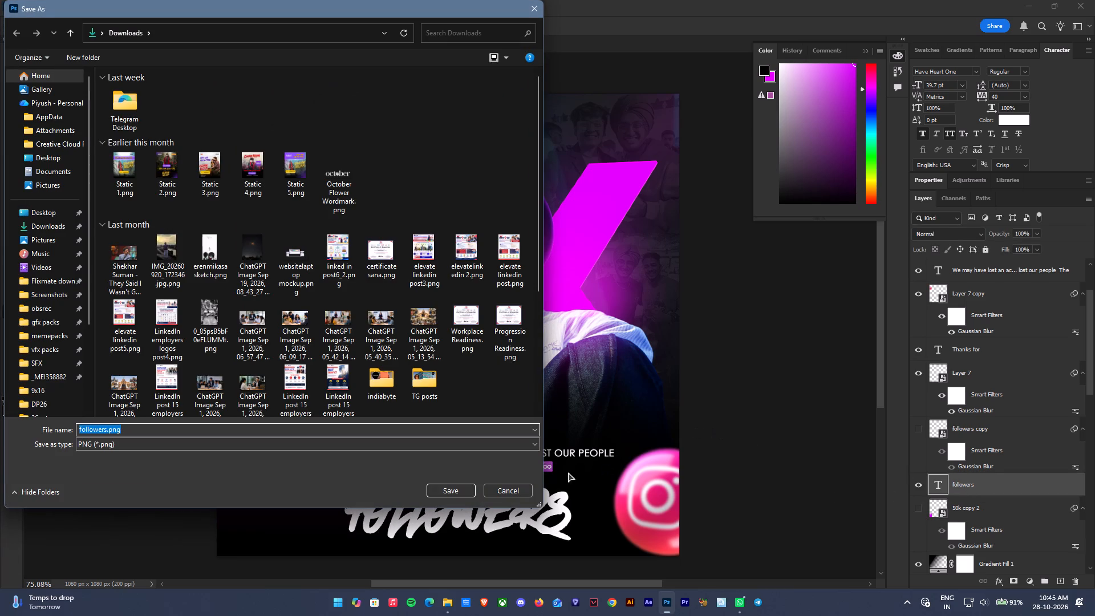
{"action": "left_click", "coordinate": [512, 486]}
{"action": "key", "text": "ctrl+t"}
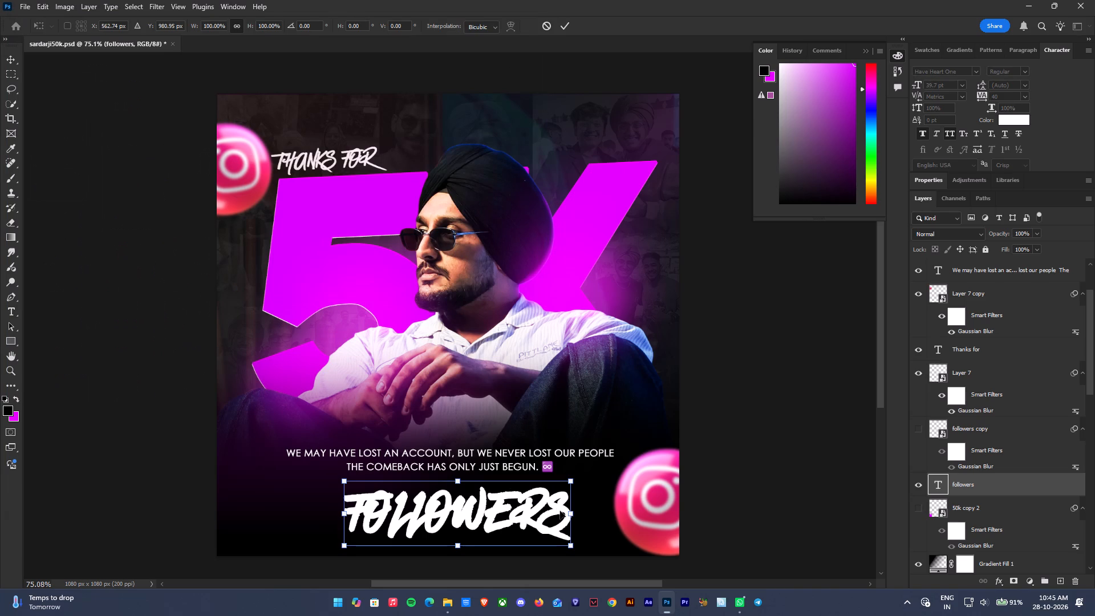
{"action": "left_click_drag", "start_coordinate": [571, 516], "coordinate": [562, 513]}
{"action": "left_click", "coordinate": [1000, 427]}
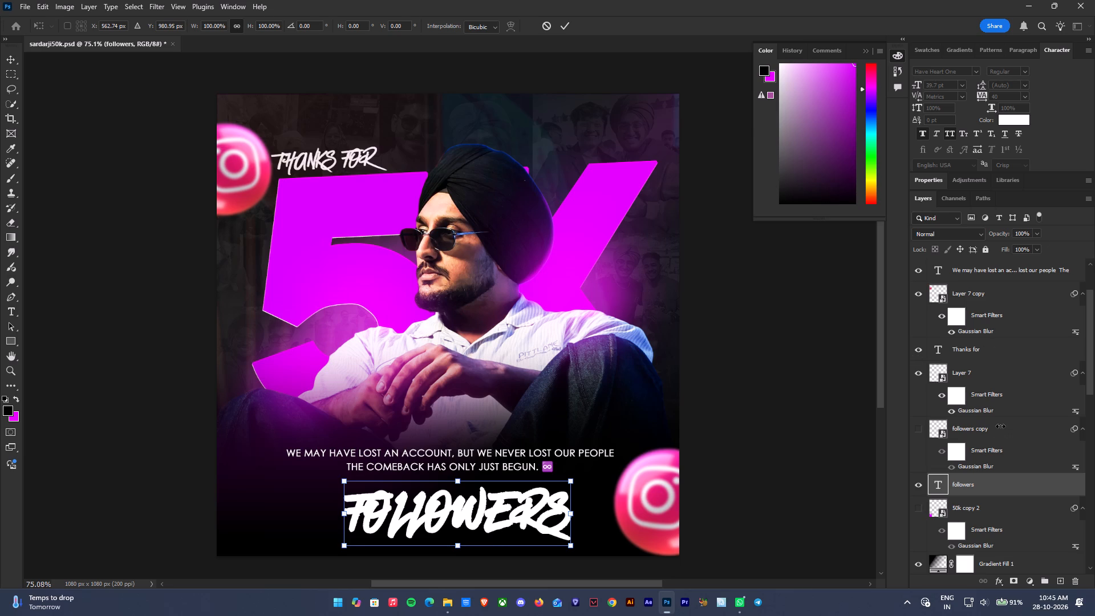
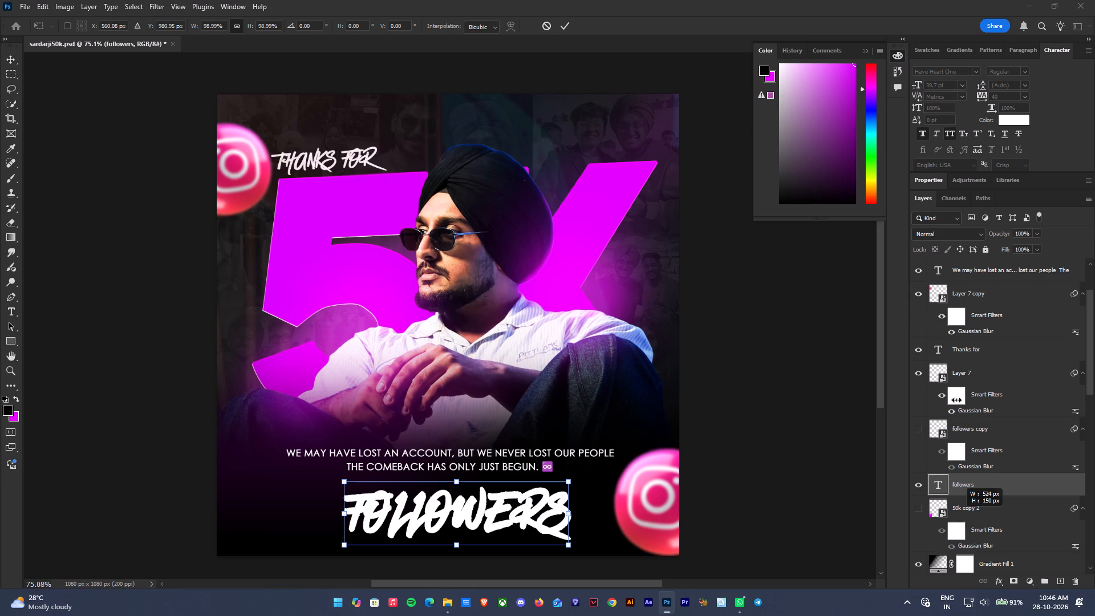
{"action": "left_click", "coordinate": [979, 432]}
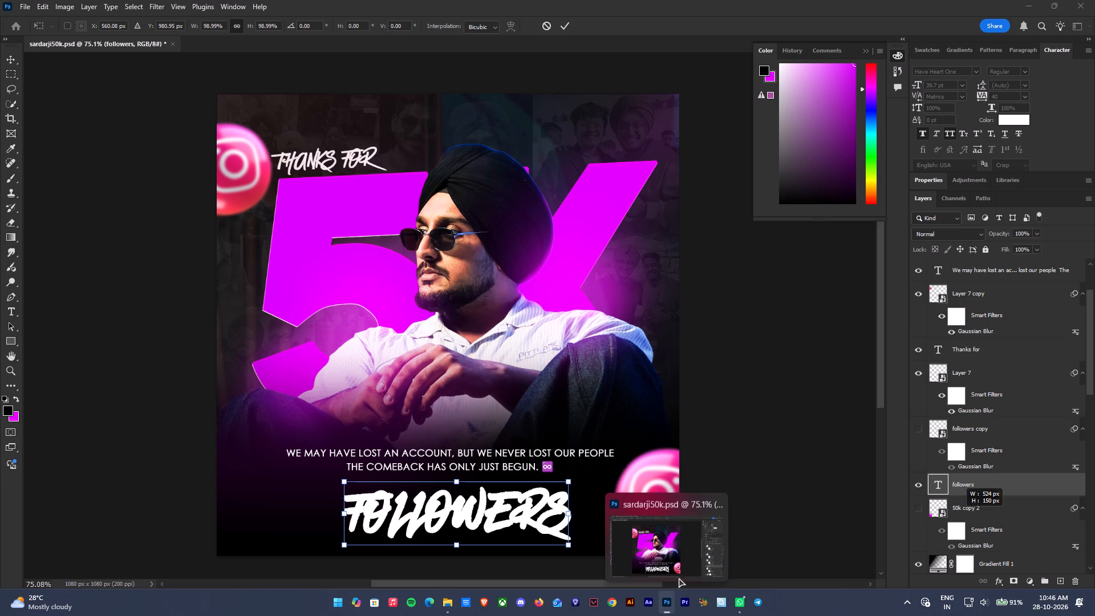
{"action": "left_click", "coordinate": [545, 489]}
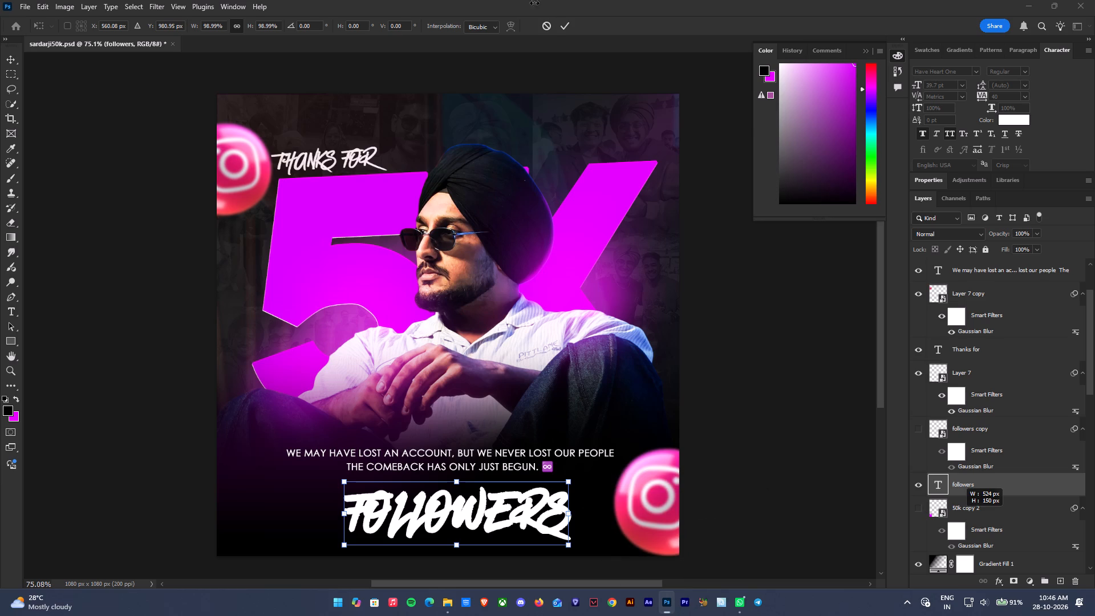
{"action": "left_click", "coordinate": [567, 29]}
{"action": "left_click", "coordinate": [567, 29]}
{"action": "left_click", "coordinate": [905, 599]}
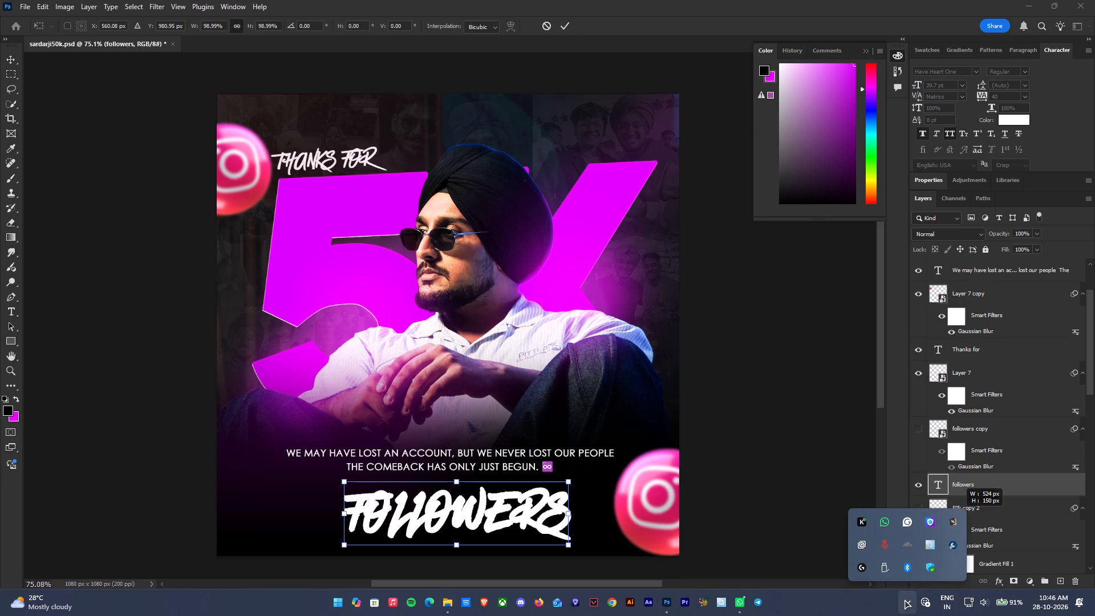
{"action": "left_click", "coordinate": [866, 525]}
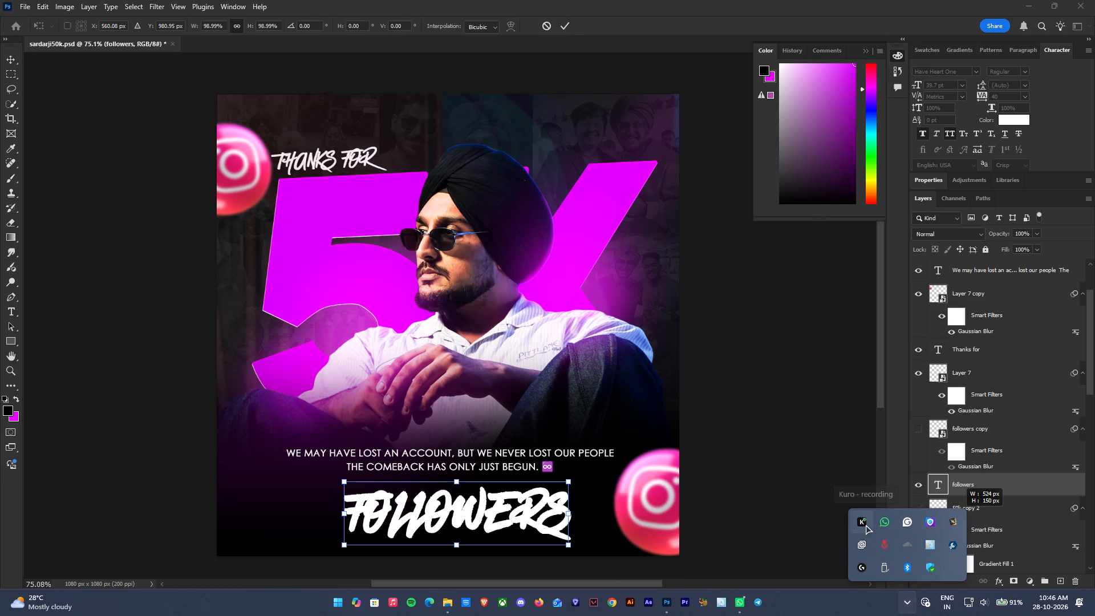
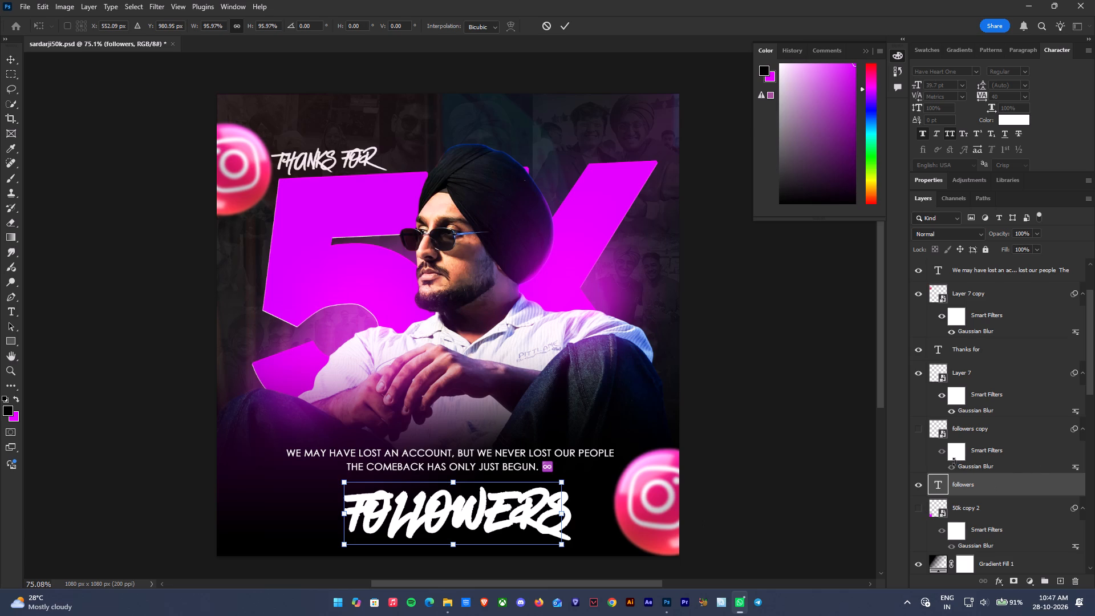
Switch back to Photoshop and apply the FOLLOWERS text transform at 95.97% scale below the comeback tagline.
{"action": "left_click", "coordinate": [660, 612]}
{"action": "left_click", "coordinate": [959, 488]}
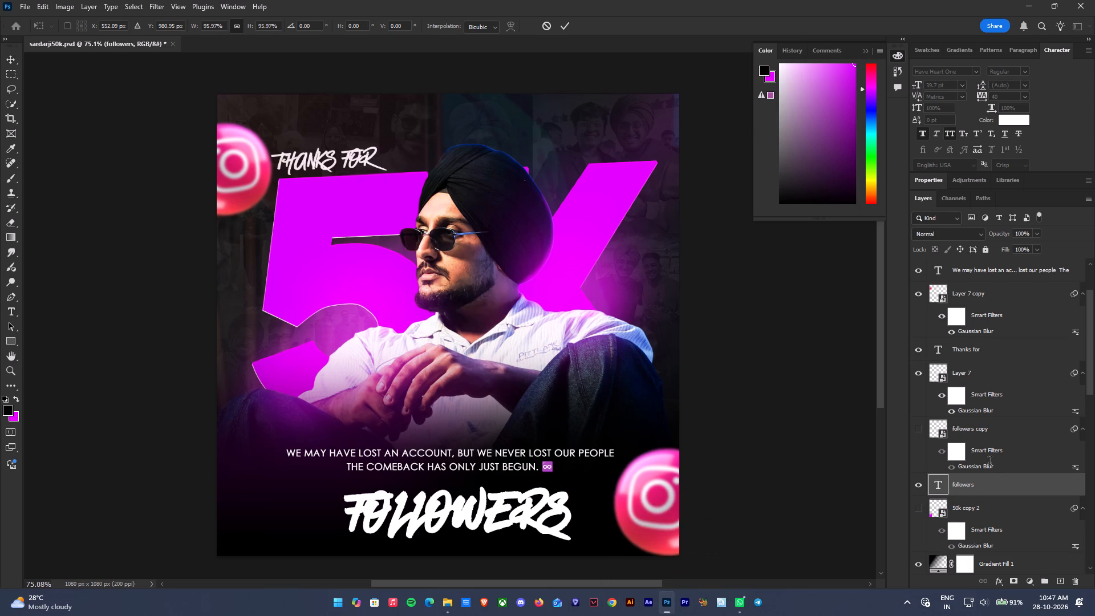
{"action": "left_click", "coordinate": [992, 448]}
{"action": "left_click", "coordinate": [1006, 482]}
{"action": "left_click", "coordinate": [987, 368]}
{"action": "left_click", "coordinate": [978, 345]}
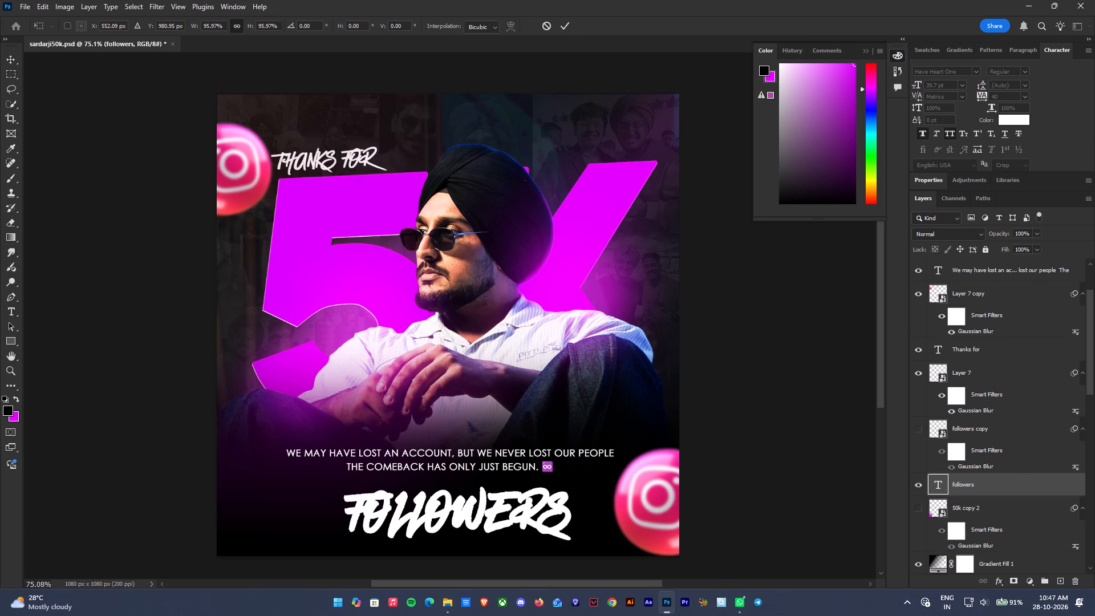
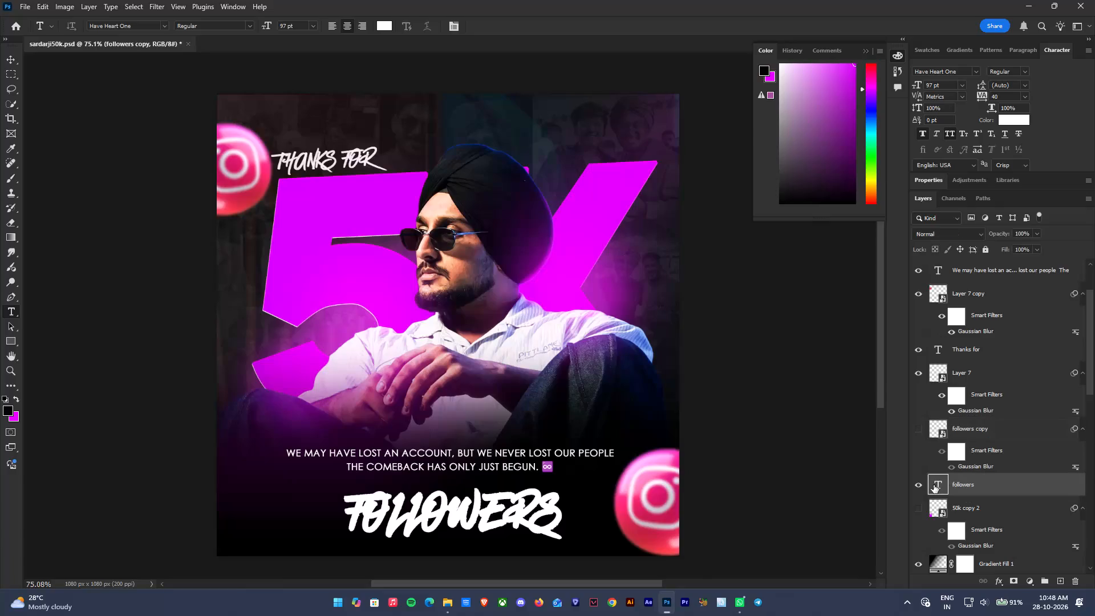
Make a rasterized duplicate of the followers text layer and hide the original editable text layer.
{"action": "left_click", "coordinate": [920, 484]}
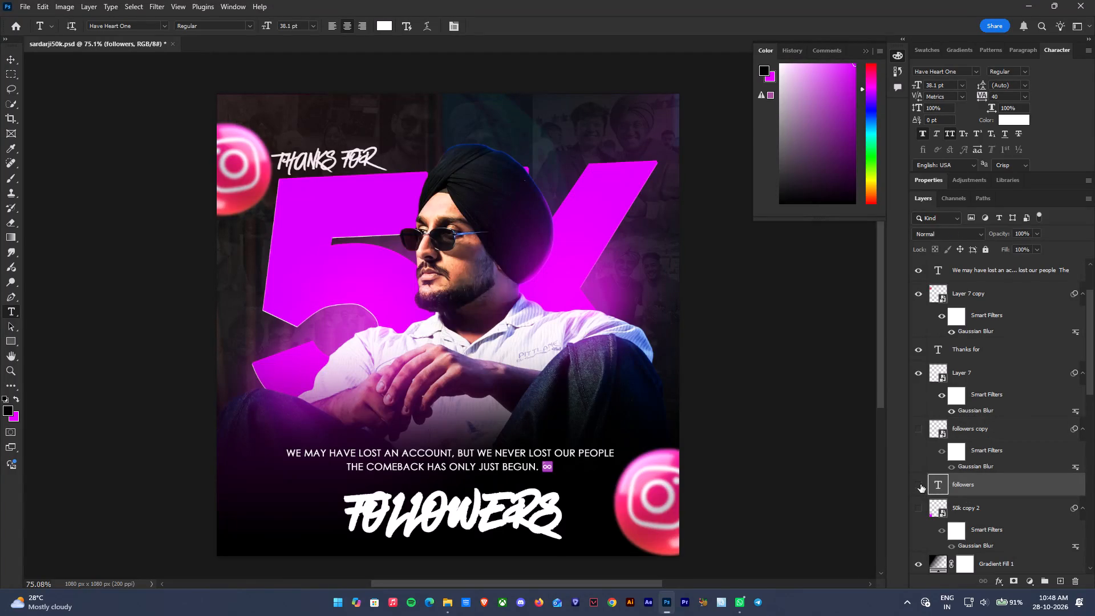
{"action": "left_click", "coordinate": [920, 484]}
{"action": "key", "text": "ctrl+j"}
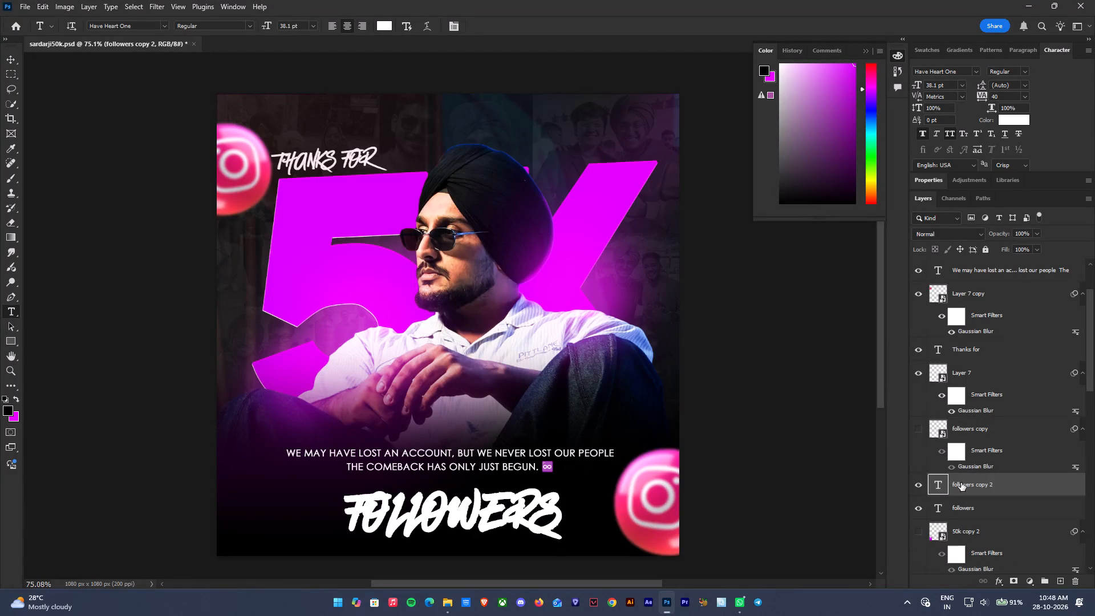
{"action": "left_click", "coordinate": [923, 508]}
{"action": "right_click", "coordinate": [968, 483]}
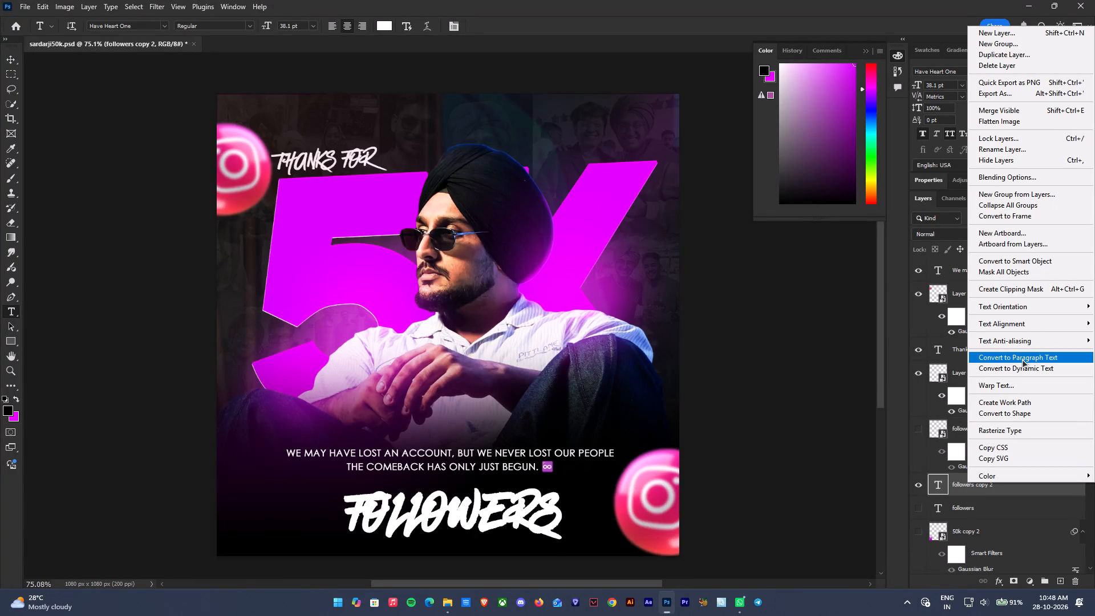
{"action": "left_click", "coordinate": [1024, 428]}
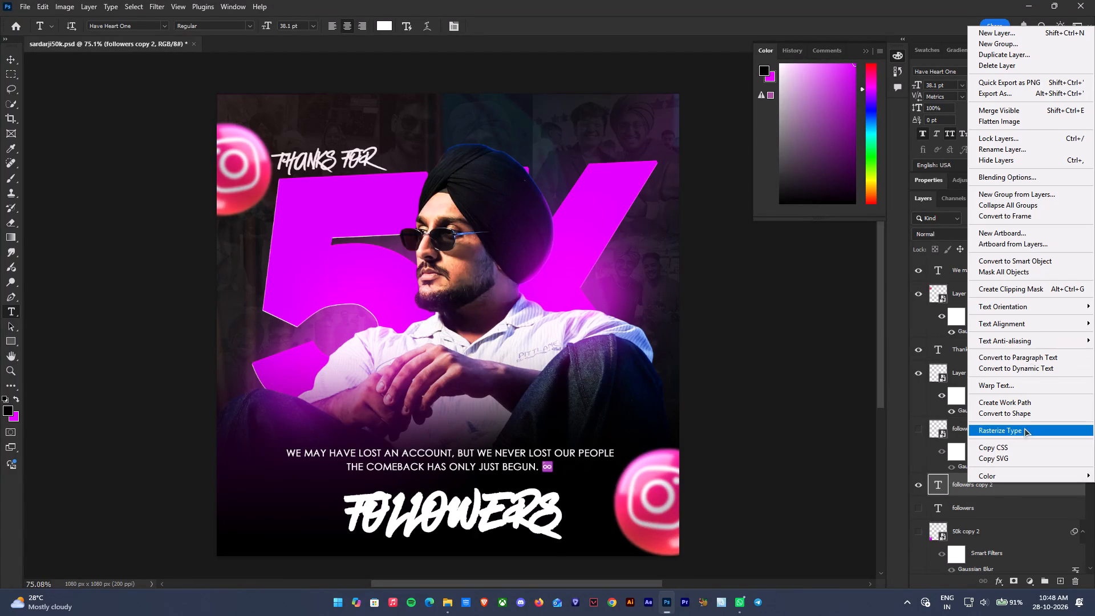
Scale the rasterized FOLLOWERS lettering down to about 73% beneath the tagline.
{"action": "key", "text": "ctrl+t"}
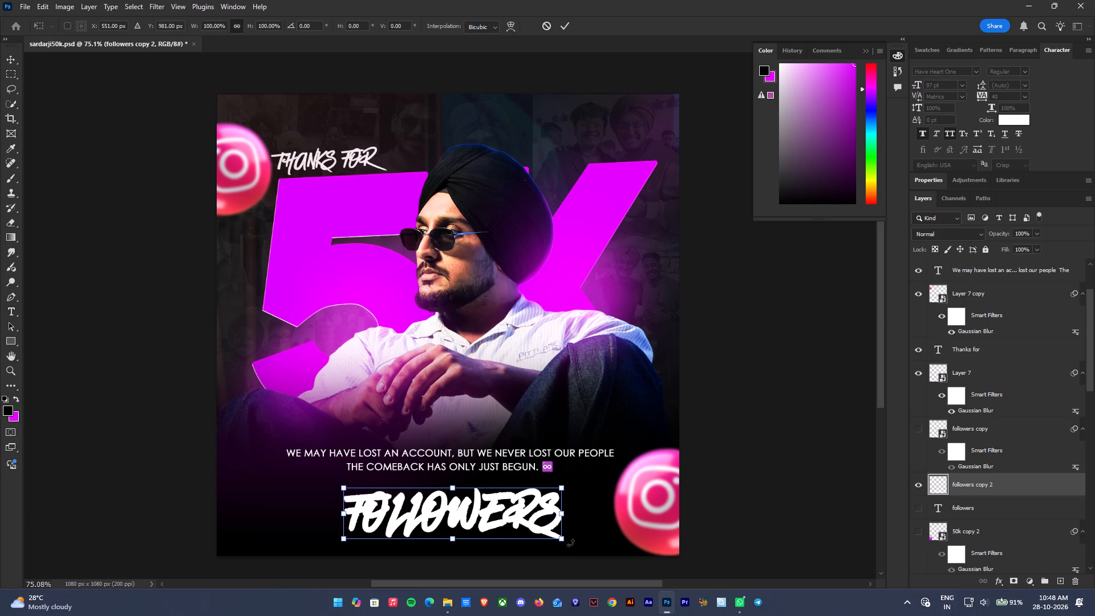
{"action": "left_click_drag", "start_coordinate": [566, 542], "coordinate": [510, 514]}
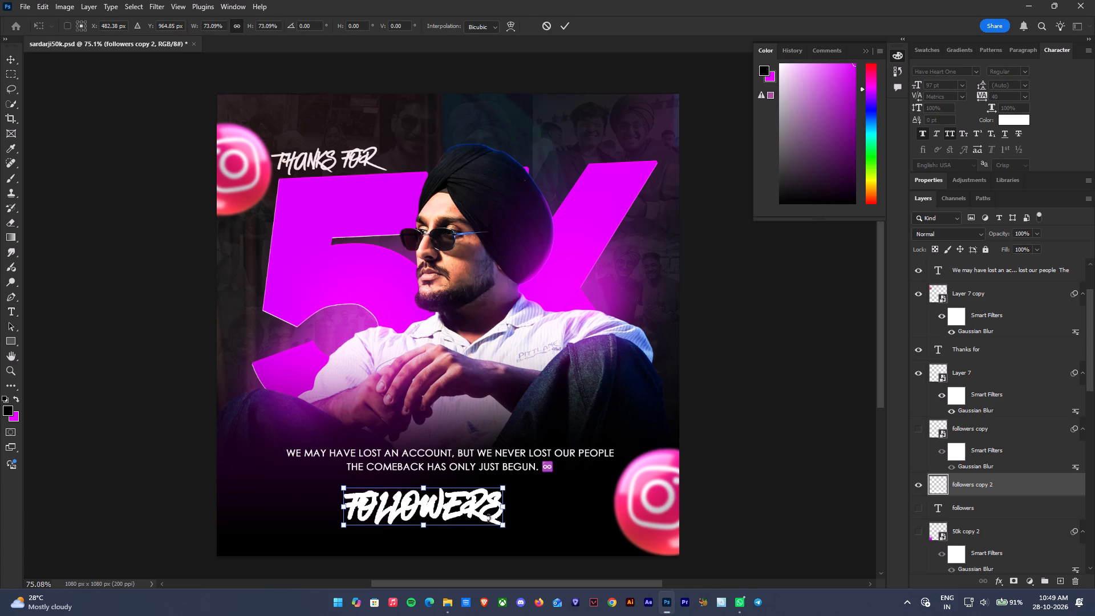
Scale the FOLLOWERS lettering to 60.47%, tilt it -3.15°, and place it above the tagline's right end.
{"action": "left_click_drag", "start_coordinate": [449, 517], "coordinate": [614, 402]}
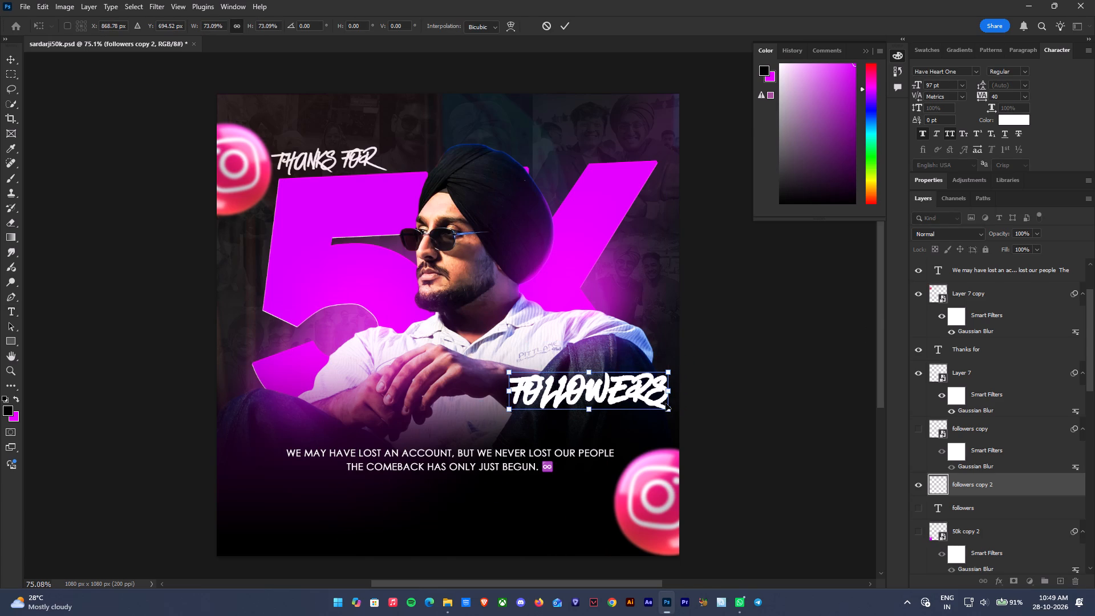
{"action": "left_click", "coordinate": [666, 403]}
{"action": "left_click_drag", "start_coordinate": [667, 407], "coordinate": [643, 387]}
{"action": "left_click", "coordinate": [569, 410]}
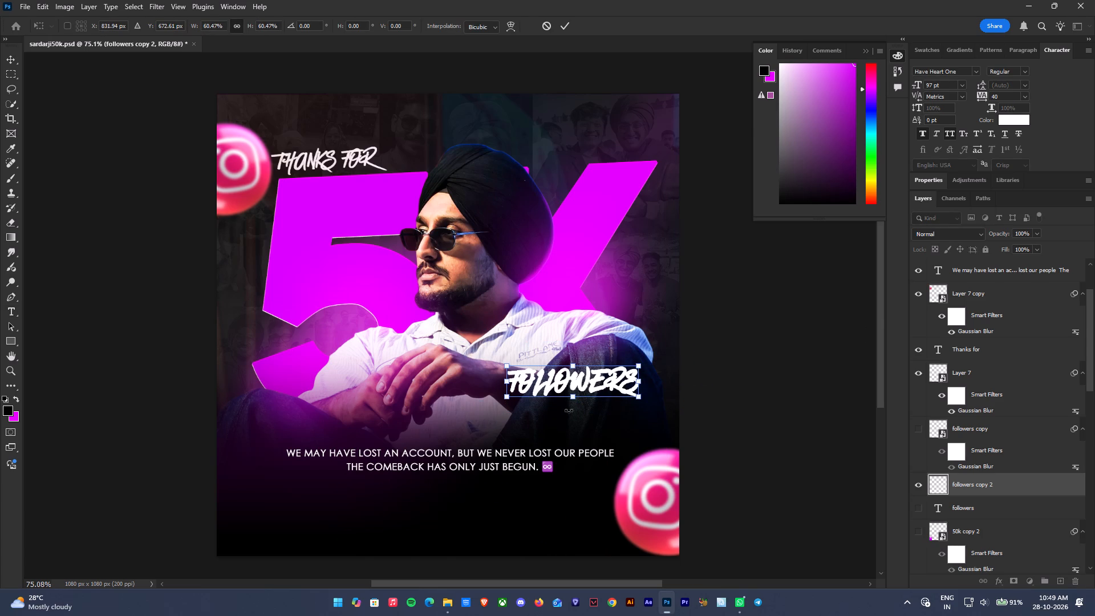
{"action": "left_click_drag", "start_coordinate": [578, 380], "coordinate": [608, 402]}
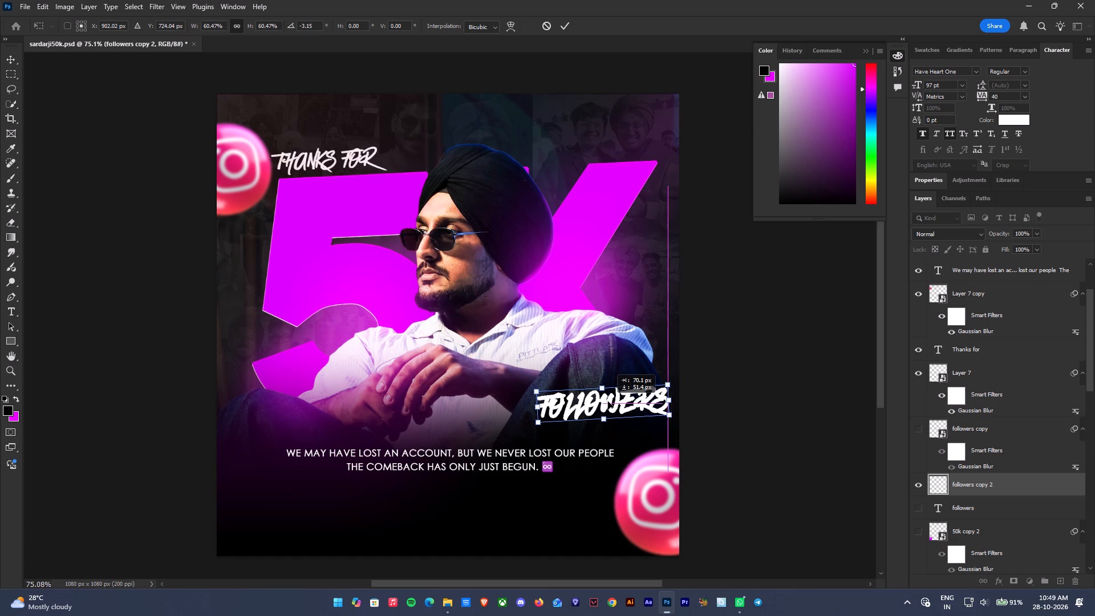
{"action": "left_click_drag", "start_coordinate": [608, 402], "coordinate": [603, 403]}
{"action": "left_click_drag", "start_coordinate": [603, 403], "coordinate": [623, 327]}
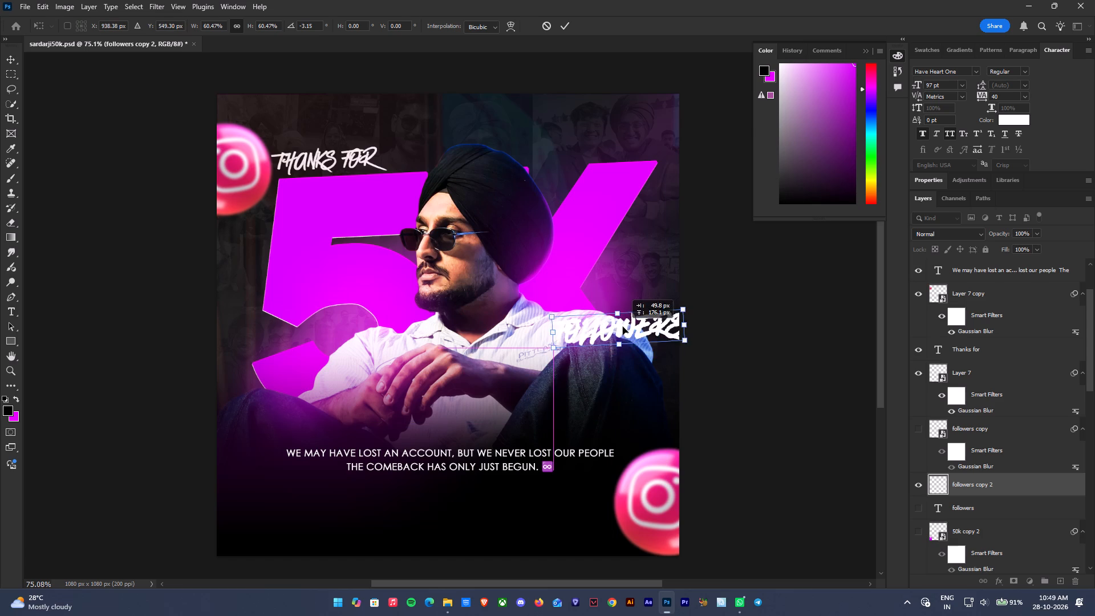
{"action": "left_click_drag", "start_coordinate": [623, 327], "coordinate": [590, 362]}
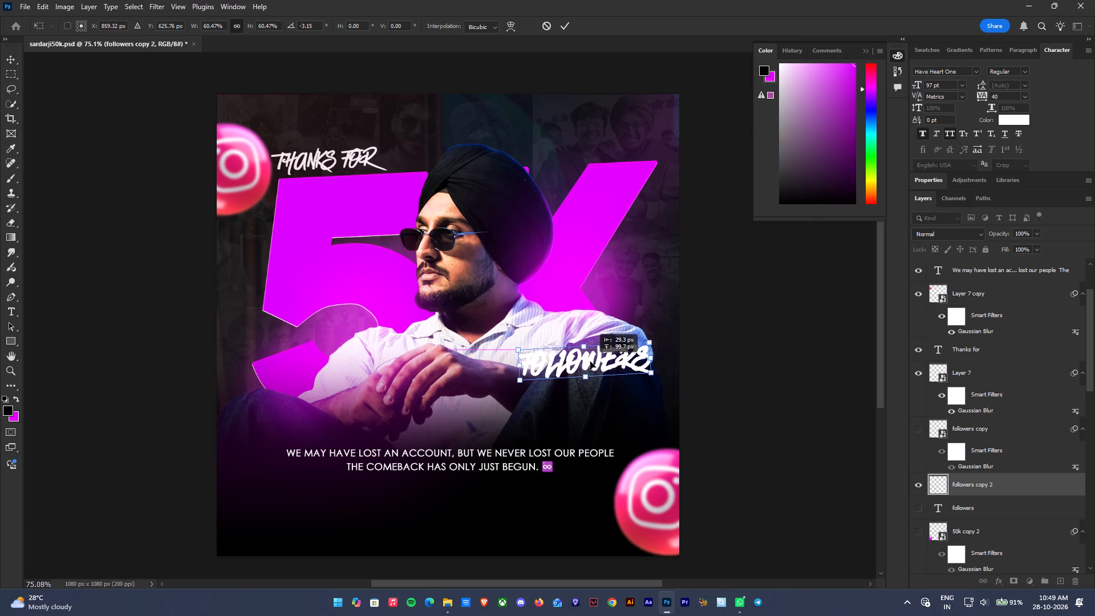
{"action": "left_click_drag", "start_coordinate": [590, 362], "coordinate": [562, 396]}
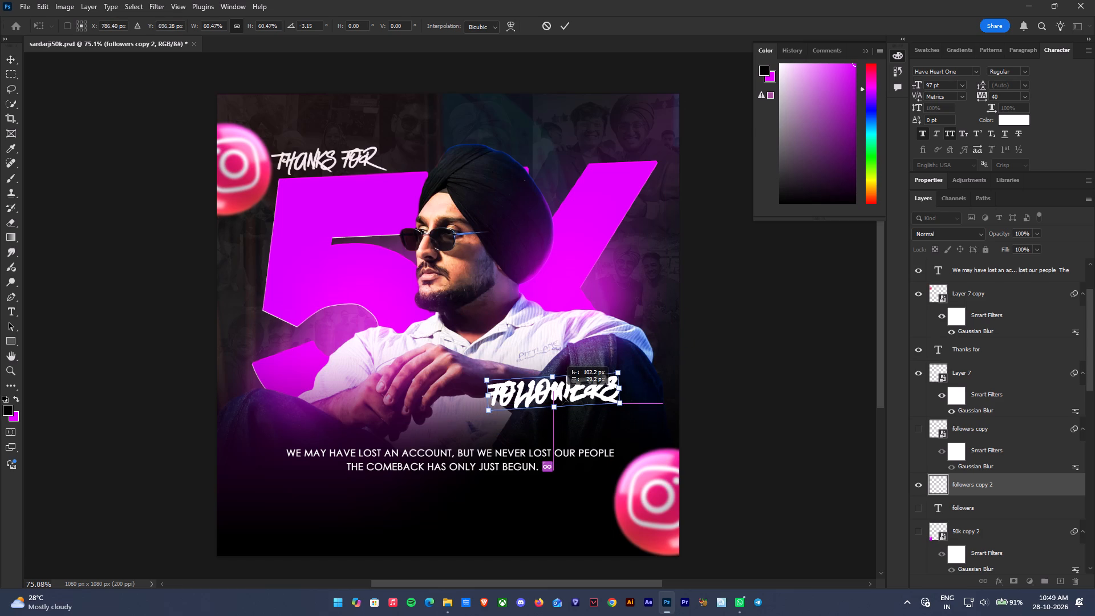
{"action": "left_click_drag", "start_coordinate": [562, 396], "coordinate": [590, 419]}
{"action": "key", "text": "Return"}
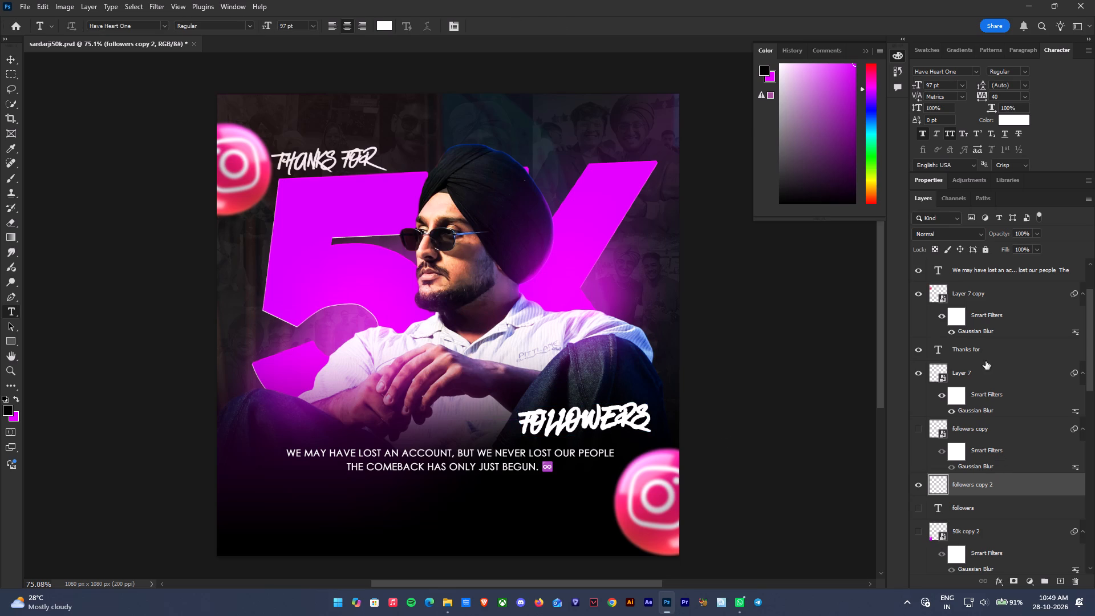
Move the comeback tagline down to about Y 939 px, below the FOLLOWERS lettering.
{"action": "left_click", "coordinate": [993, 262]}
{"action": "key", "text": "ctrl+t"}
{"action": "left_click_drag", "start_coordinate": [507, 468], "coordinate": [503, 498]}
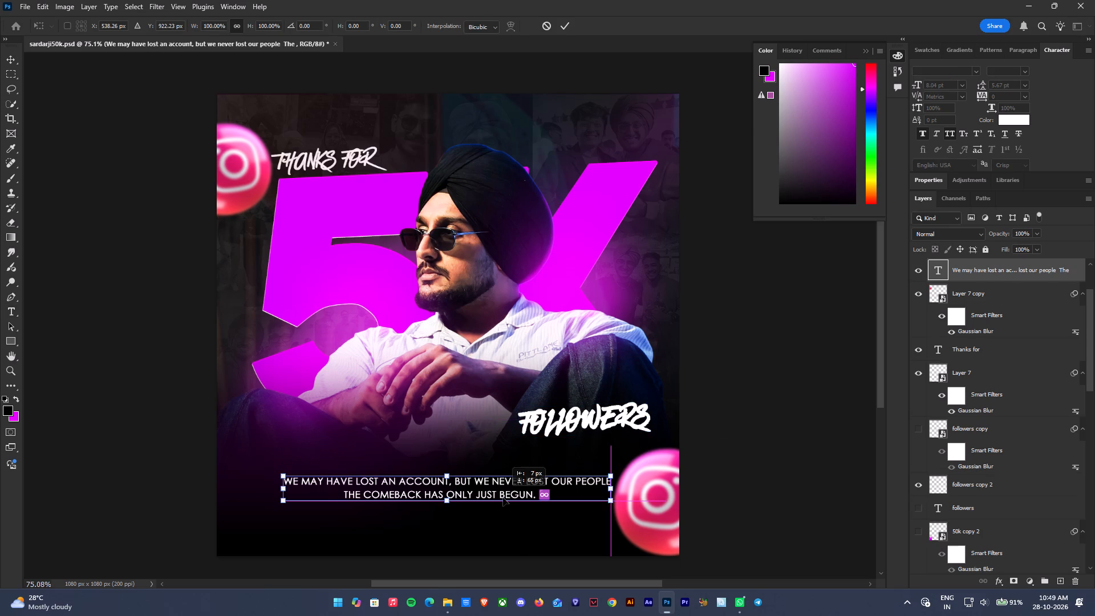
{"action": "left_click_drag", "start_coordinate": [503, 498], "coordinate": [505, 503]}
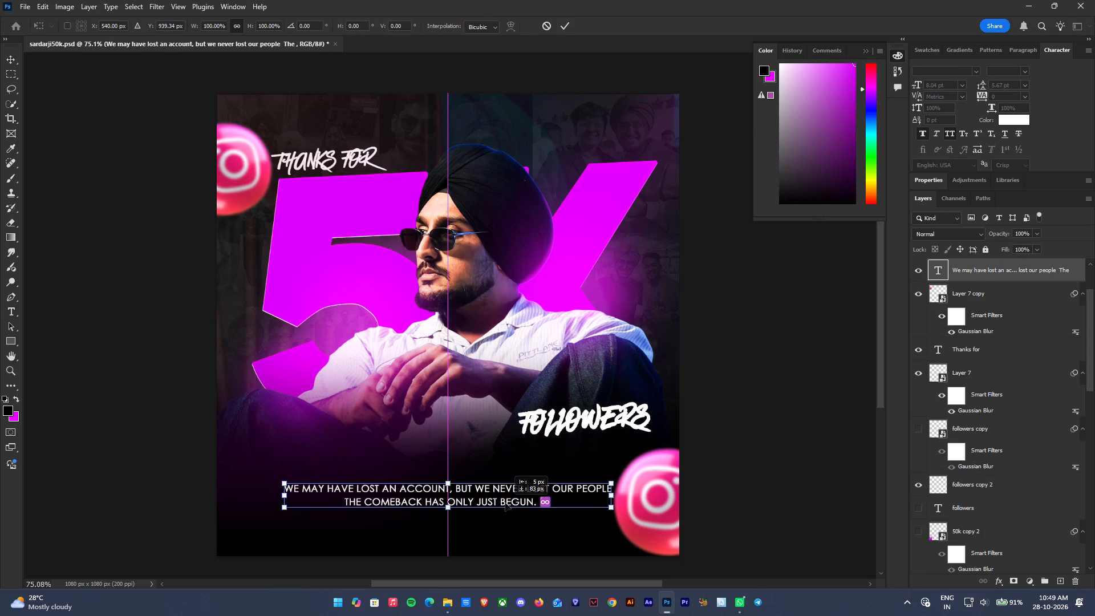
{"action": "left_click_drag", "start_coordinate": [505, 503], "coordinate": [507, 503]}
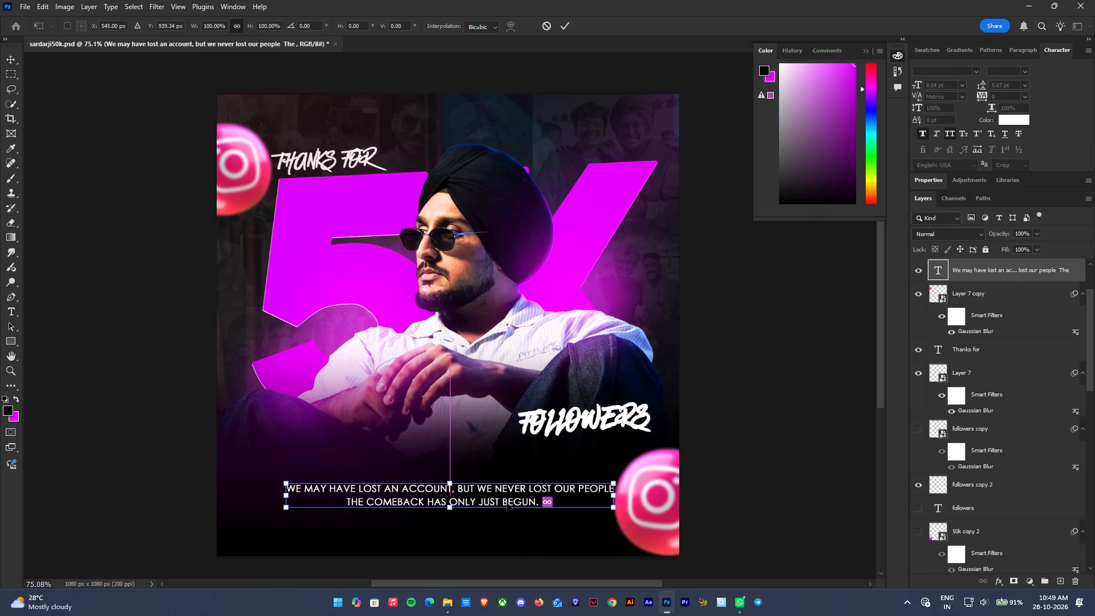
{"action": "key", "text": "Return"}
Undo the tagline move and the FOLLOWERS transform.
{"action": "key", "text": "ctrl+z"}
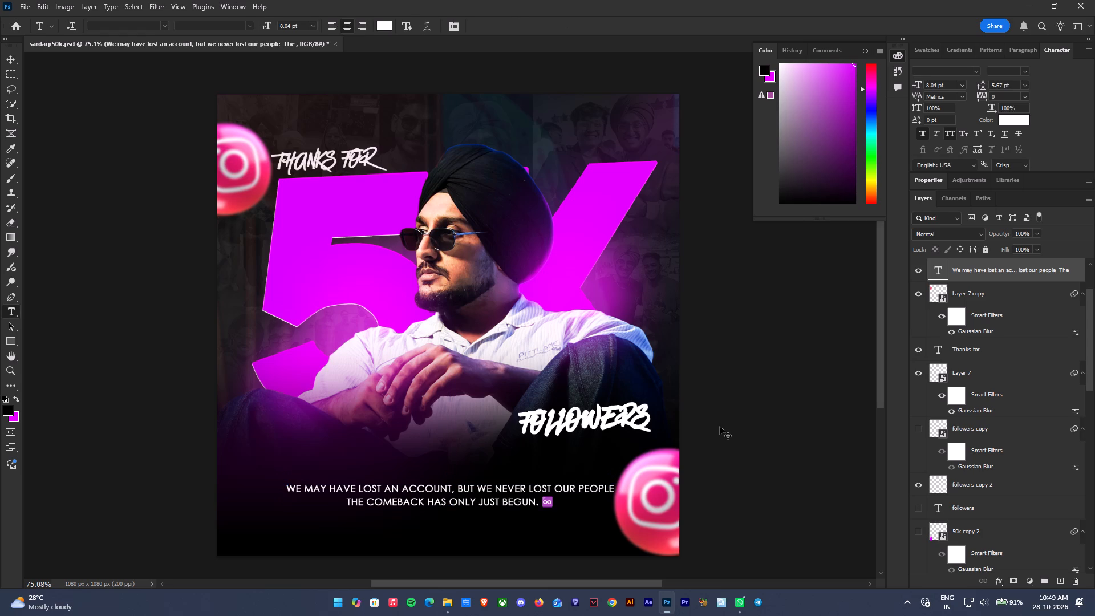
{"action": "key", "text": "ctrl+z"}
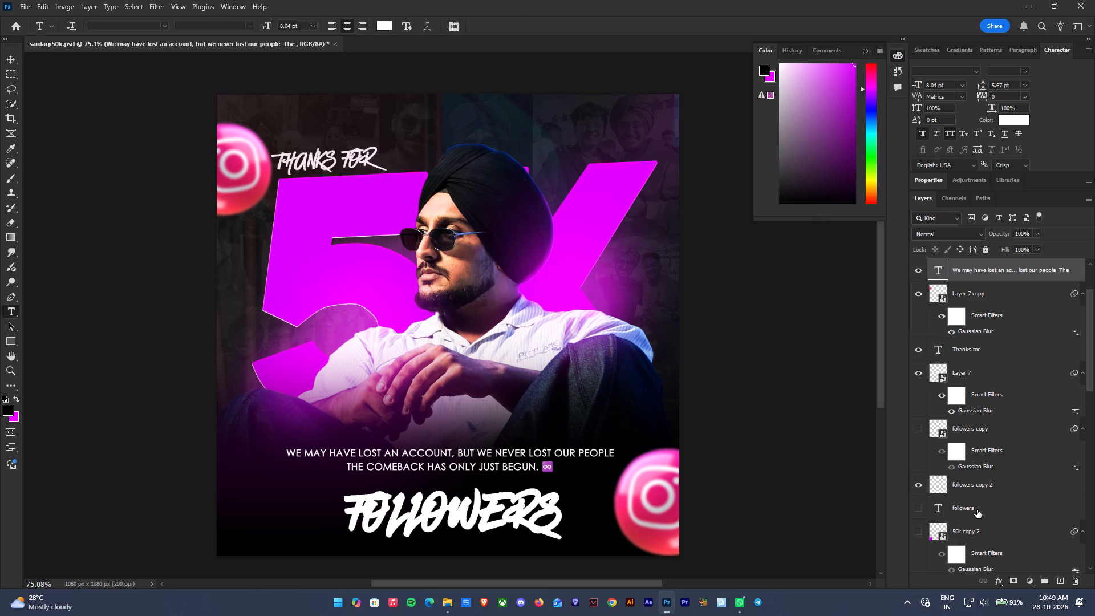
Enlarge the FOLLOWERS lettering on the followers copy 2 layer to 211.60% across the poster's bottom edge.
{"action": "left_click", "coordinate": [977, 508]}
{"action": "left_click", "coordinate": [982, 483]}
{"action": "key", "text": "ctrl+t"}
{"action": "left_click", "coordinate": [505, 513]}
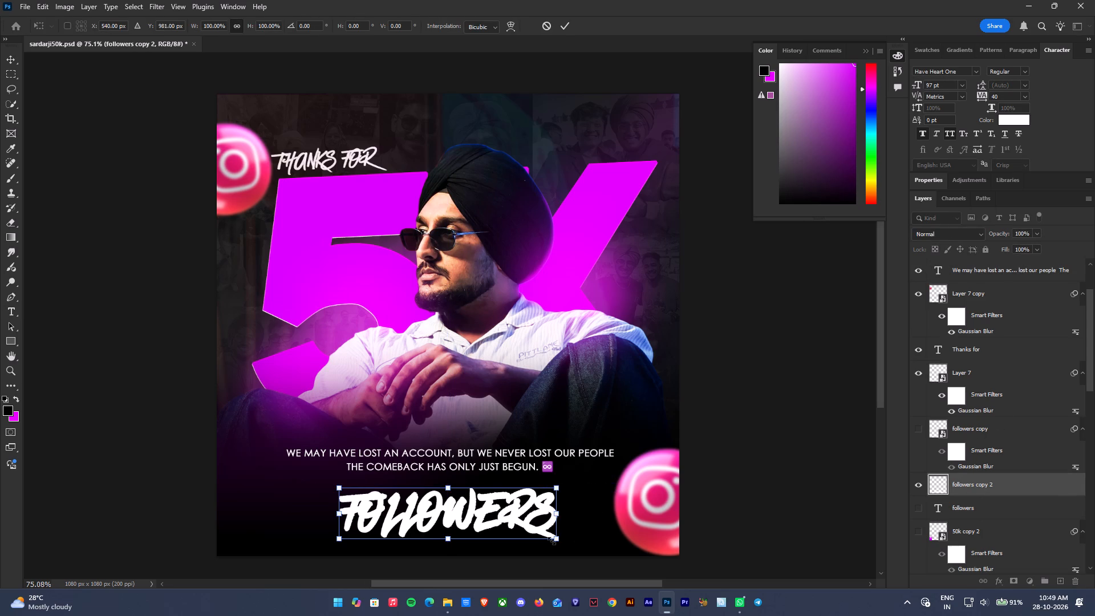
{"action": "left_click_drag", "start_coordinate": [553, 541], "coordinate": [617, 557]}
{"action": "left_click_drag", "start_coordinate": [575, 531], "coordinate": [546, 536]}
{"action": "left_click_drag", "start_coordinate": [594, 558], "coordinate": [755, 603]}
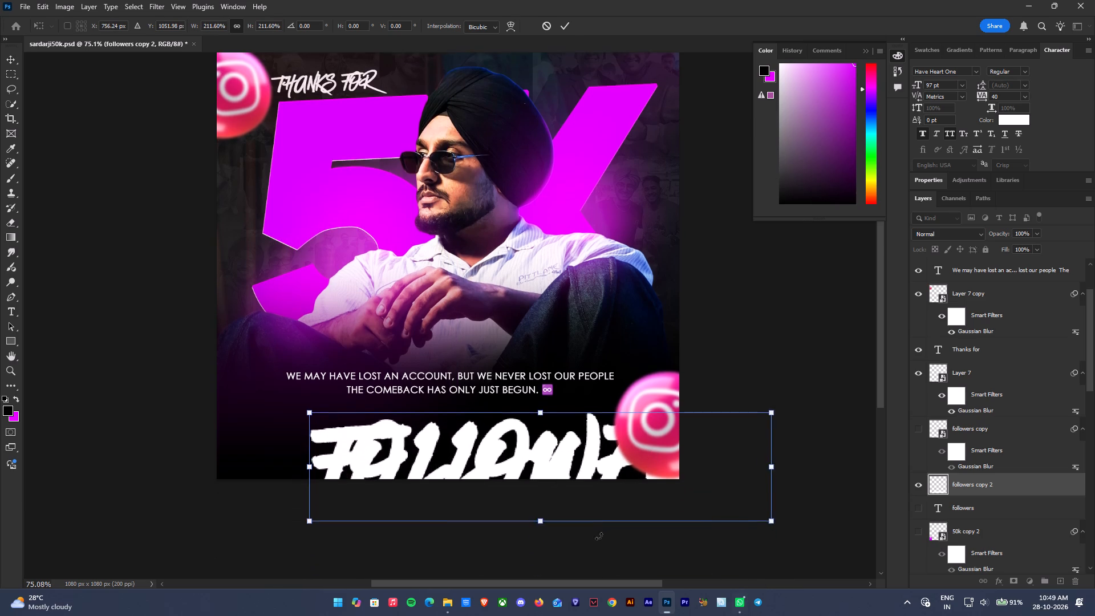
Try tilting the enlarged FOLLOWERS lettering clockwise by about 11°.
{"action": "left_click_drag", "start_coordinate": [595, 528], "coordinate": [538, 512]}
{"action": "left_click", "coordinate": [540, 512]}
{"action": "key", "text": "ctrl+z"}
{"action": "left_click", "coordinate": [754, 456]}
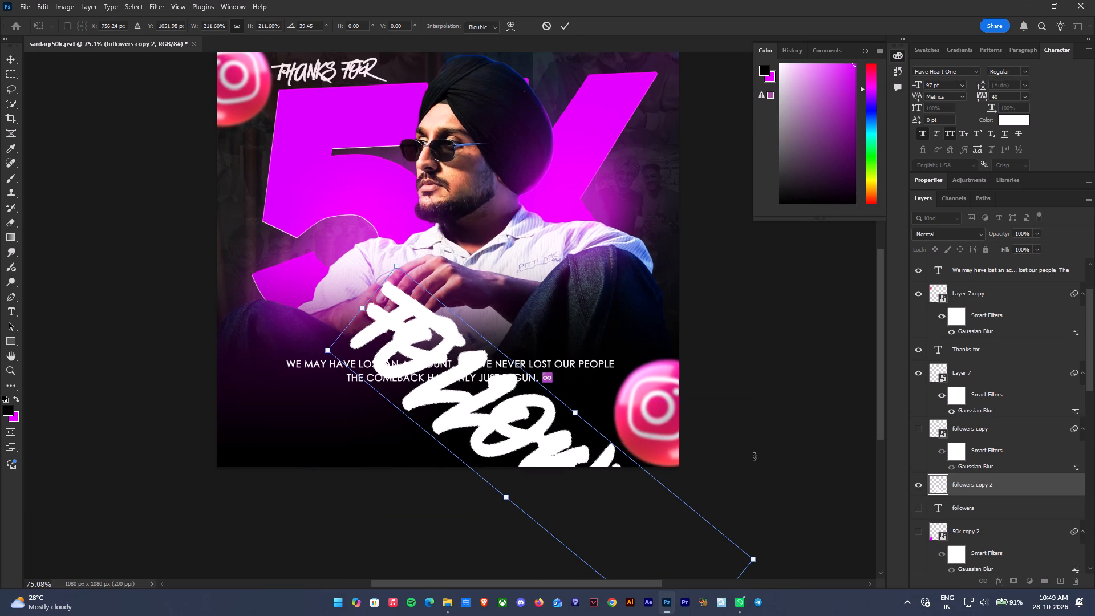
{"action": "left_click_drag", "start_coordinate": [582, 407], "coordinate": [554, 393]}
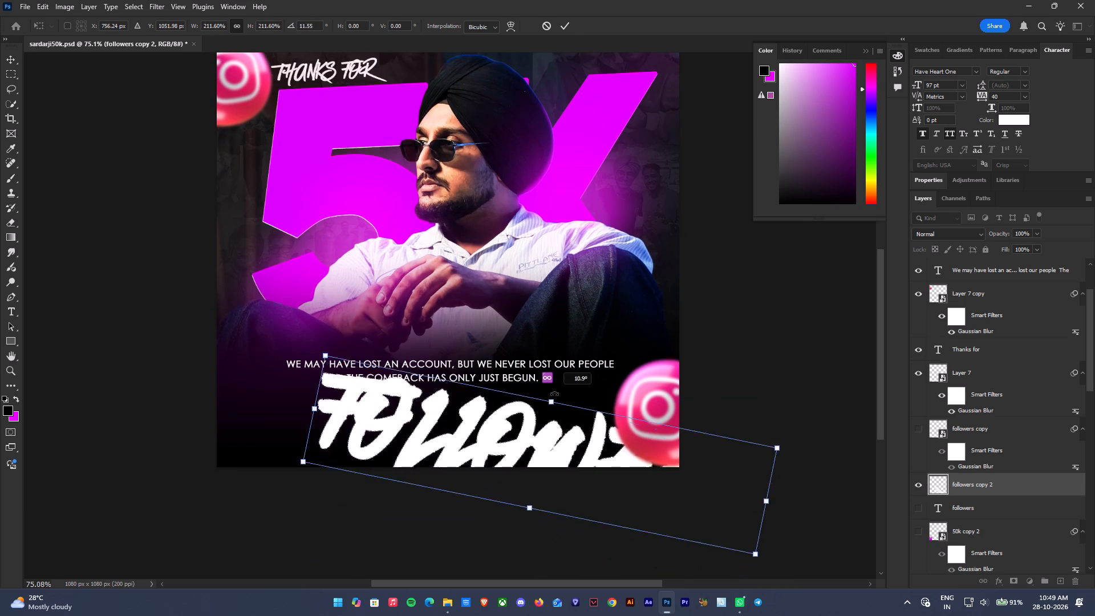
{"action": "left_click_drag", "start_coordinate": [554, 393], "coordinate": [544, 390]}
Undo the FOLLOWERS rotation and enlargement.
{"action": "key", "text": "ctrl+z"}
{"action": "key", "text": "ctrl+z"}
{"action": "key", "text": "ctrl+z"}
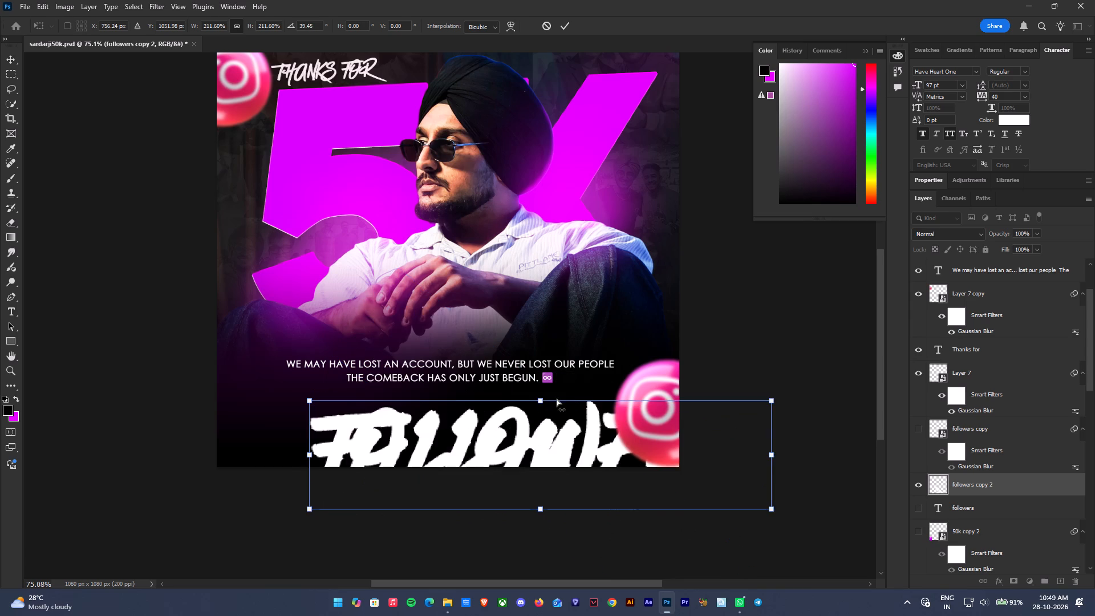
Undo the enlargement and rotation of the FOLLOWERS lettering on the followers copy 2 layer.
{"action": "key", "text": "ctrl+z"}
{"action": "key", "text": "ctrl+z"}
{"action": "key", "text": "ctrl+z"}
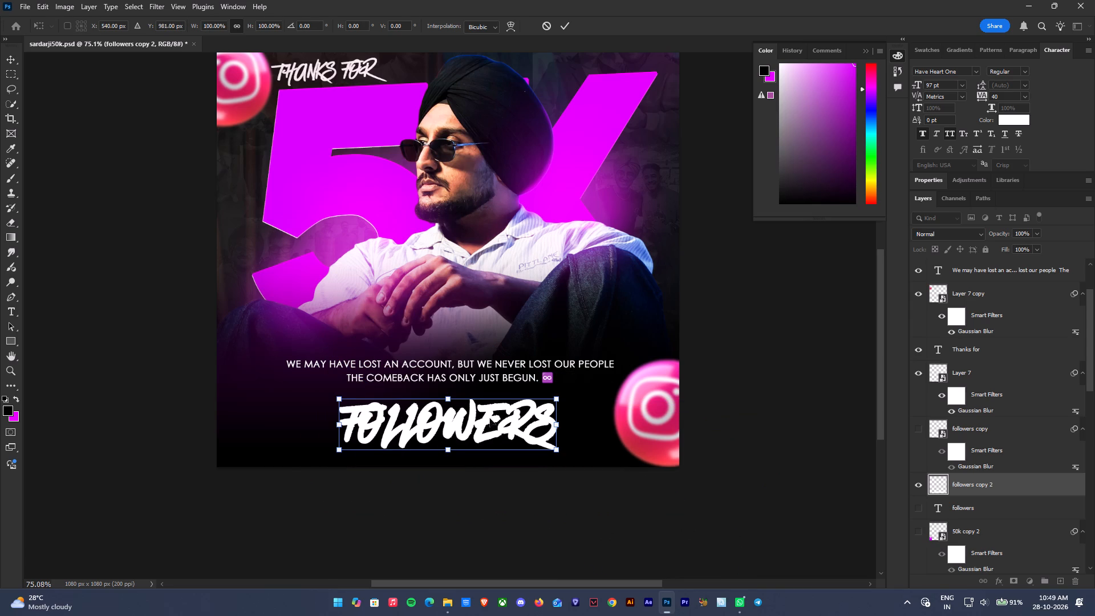
Scale the FOLLOWERS lettering on followers copy 2 to 98.34% and centre it beneath the tagline, at about X 546, Y 975 px.
{"action": "left_click", "coordinate": [486, 418]}
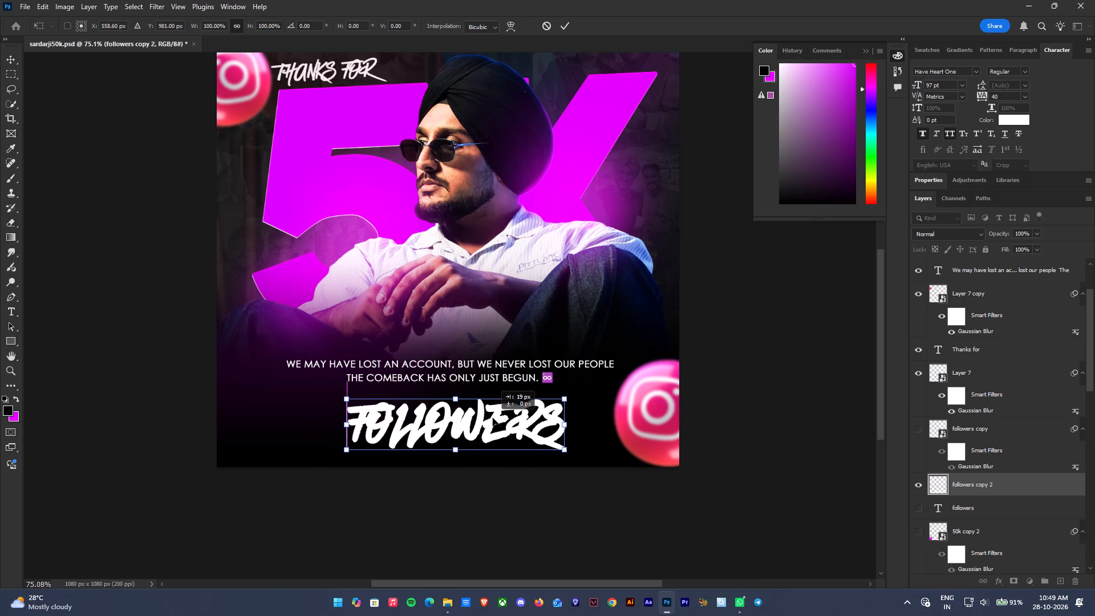
{"action": "scroll", "coordinate": [497, 439], "scroll_direction": "up", "scroll_amount": 4}
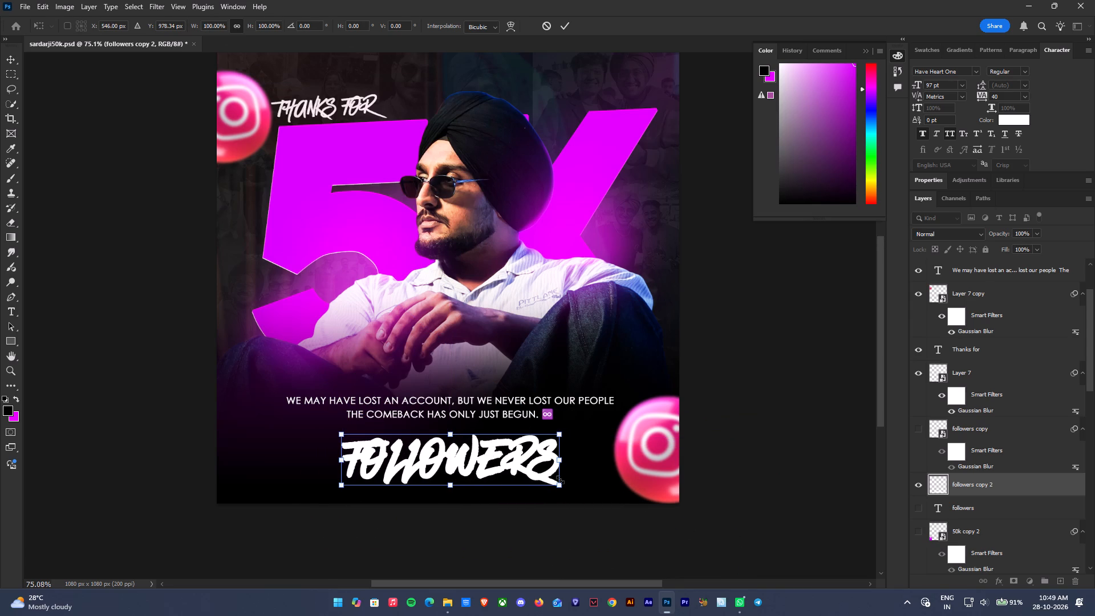
{"action": "left_click", "coordinate": [560, 480]}
{"action": "left_click", "coordinate": [525, 456]}
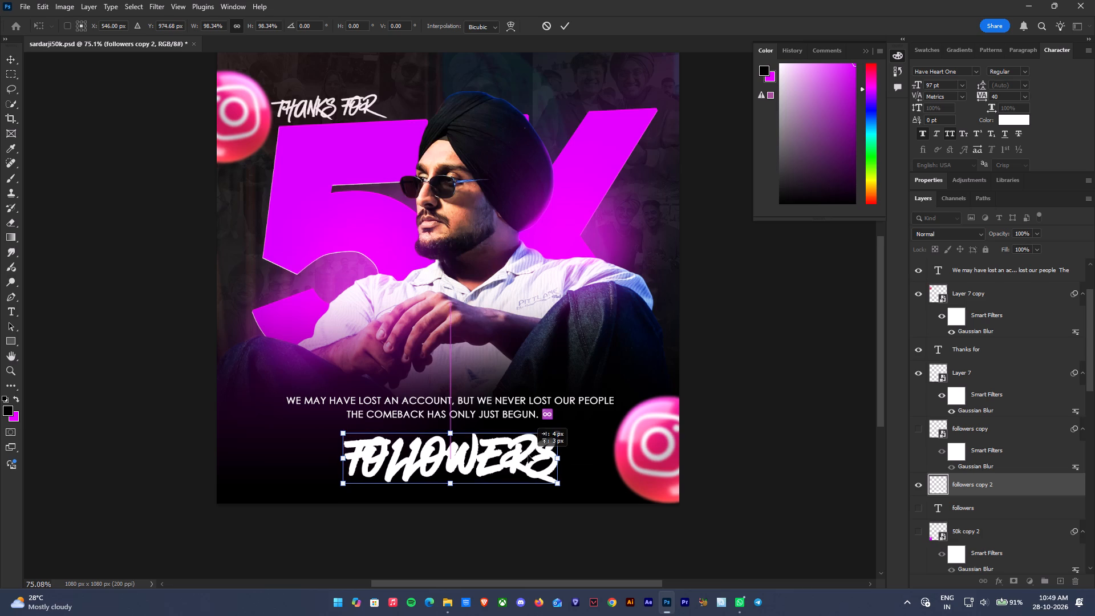
{"action": "left_click", "coordinate": [528, 455]}
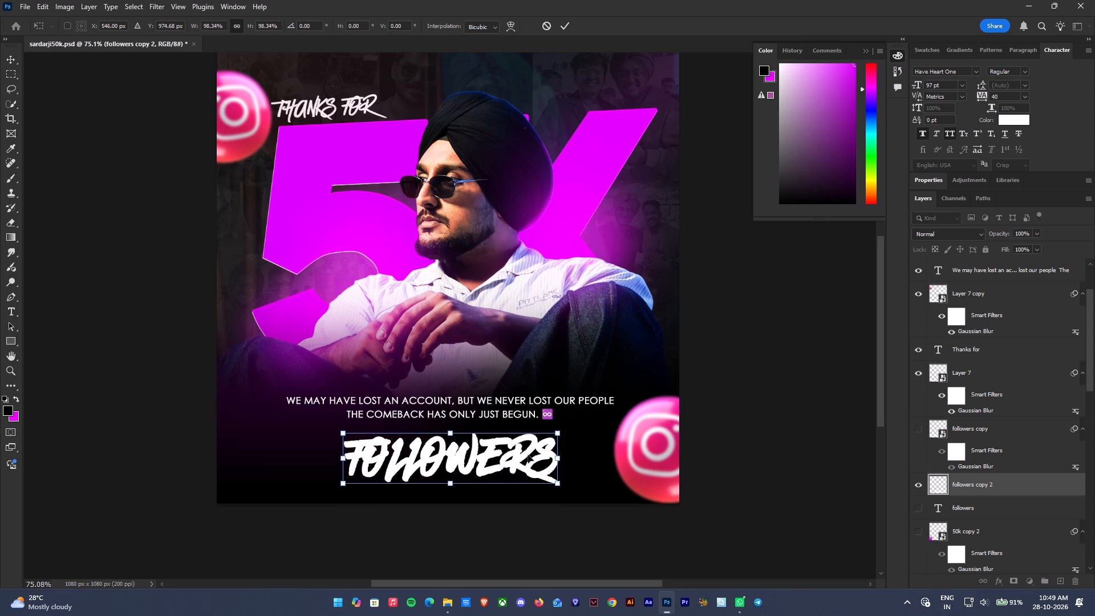
{"action": "key", "text": "Return"}
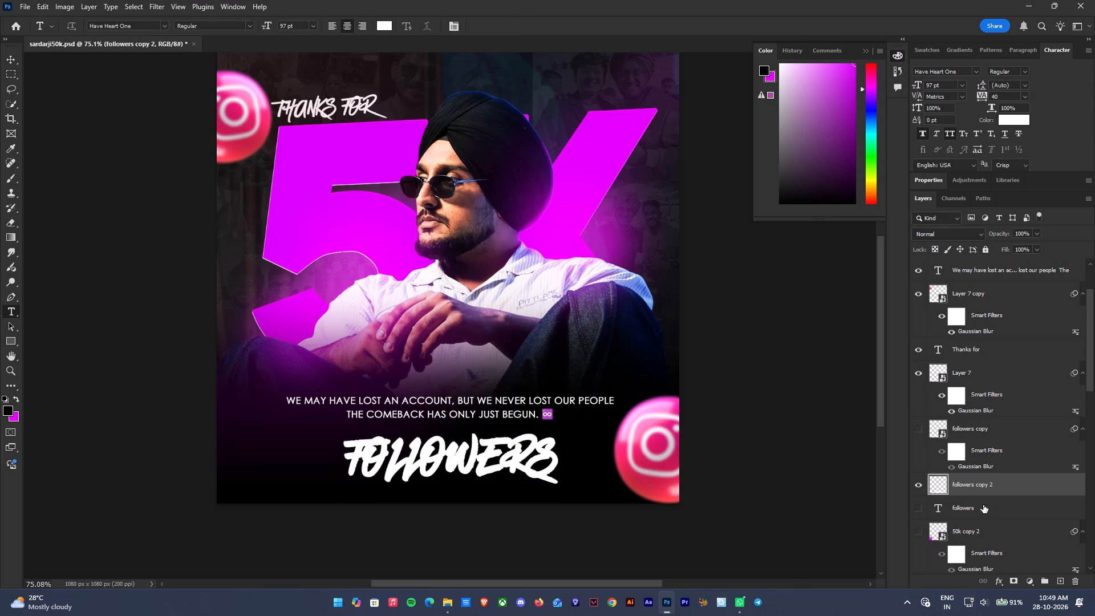
Duplicate the FOLLOWERS lettering, enlarge the copy to 270.31% and tilt it 5.76° clockwise across the poster's bottom edge.
{"action": "key", "text": "ctrl+j"}
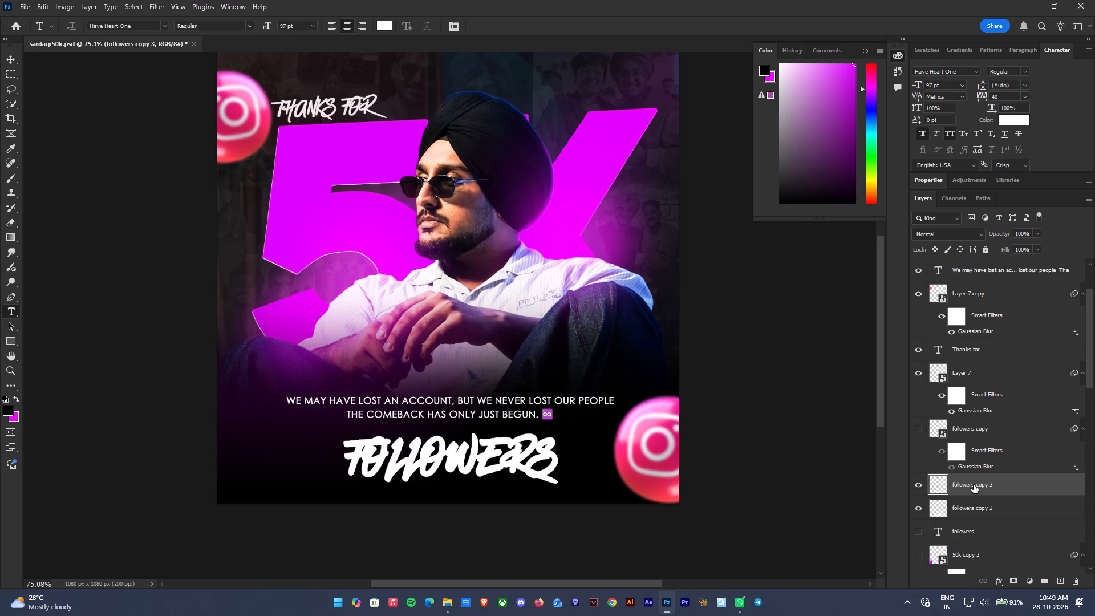
{"action": "key", "text": "ctrl+t"}
{"action": "left_click_drag", "start_coordinate": [565, 481], "coordinate": [893, 572]}
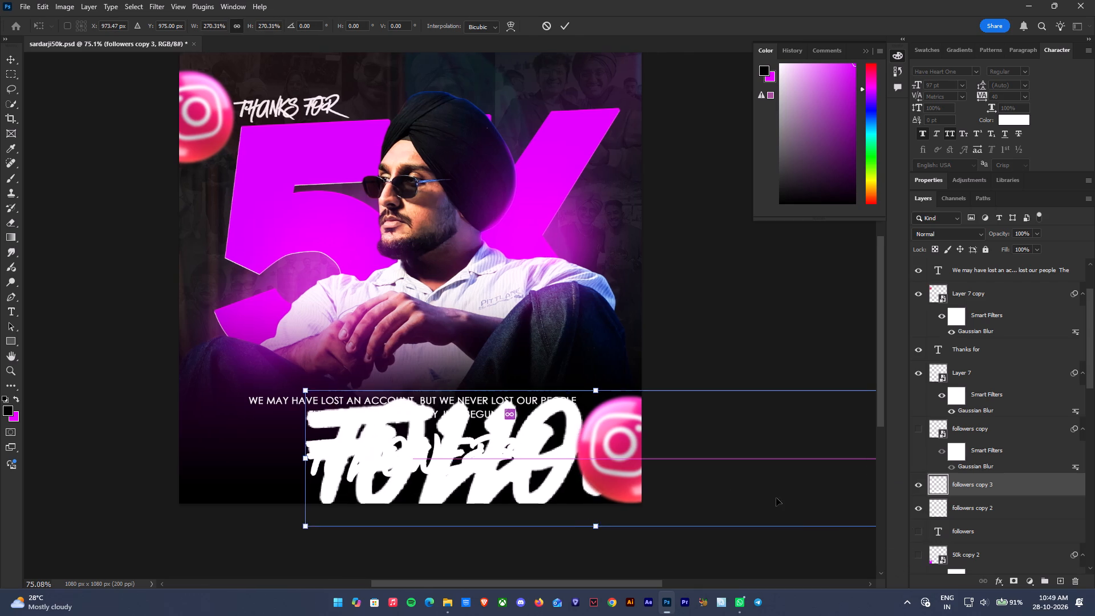
{"action": "left_click_drag", "start_coordinate": [713, 484], "coordinate": [495, 570]}
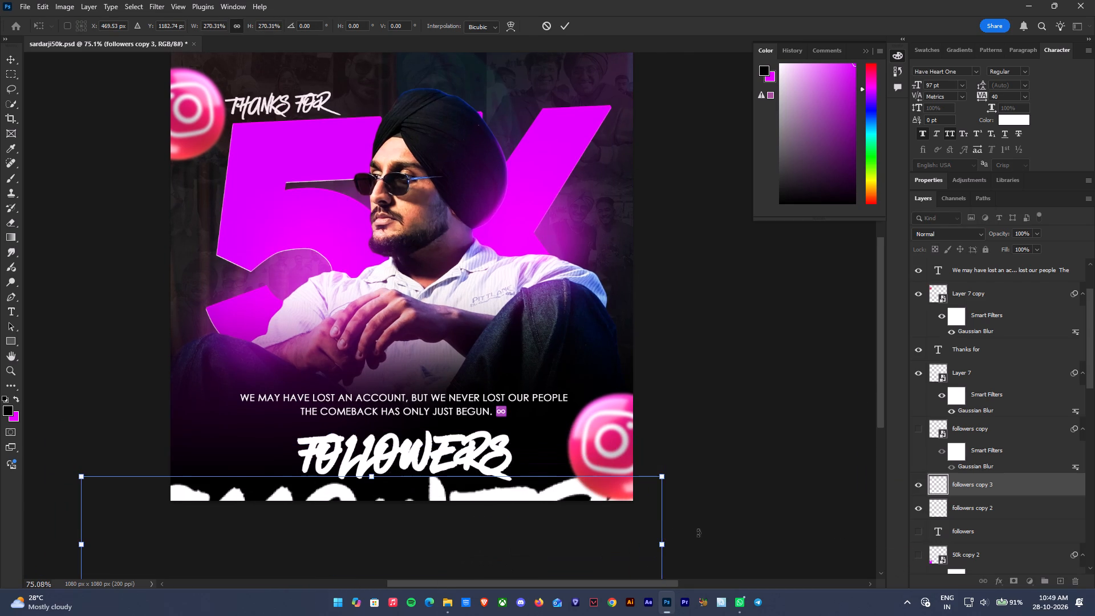
{"action": "left_click_drag", "start_coordinate": [700, 533], "coordinate": [709, 567]}
{"action": "left_click_drag", "start_coordinate": [622, 564], "coordinate": [614, 558]}
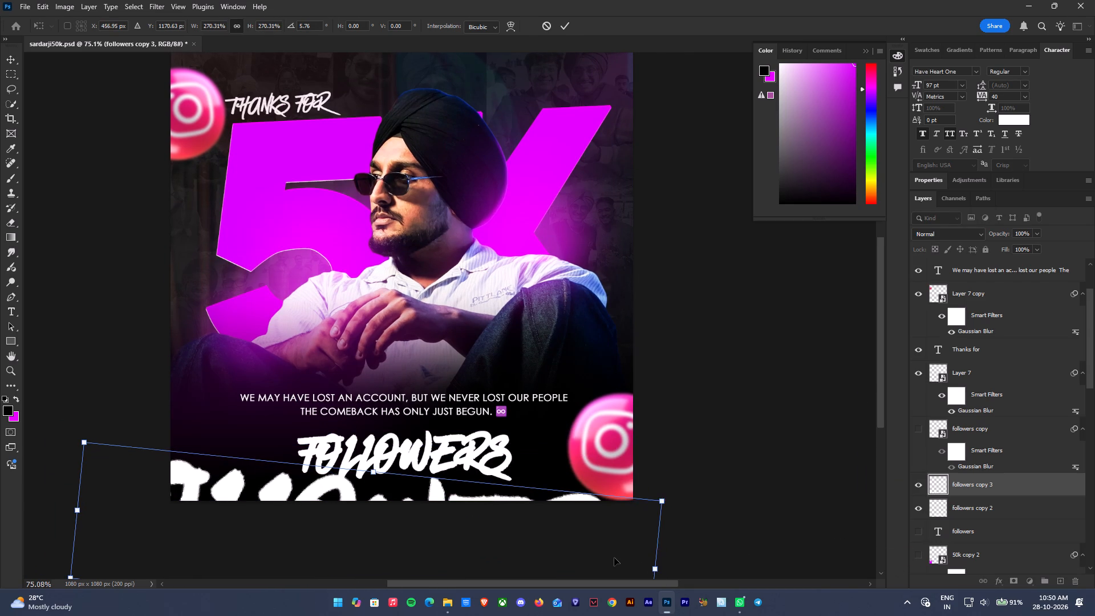
{"action": "key", "text": "Return"}
Apply a Gaussian Blur with a radius of about 6.4 pixels to the enlarged FOLLOWERS copy.
{"action": "left_click", "coordinate": [163, 1]}
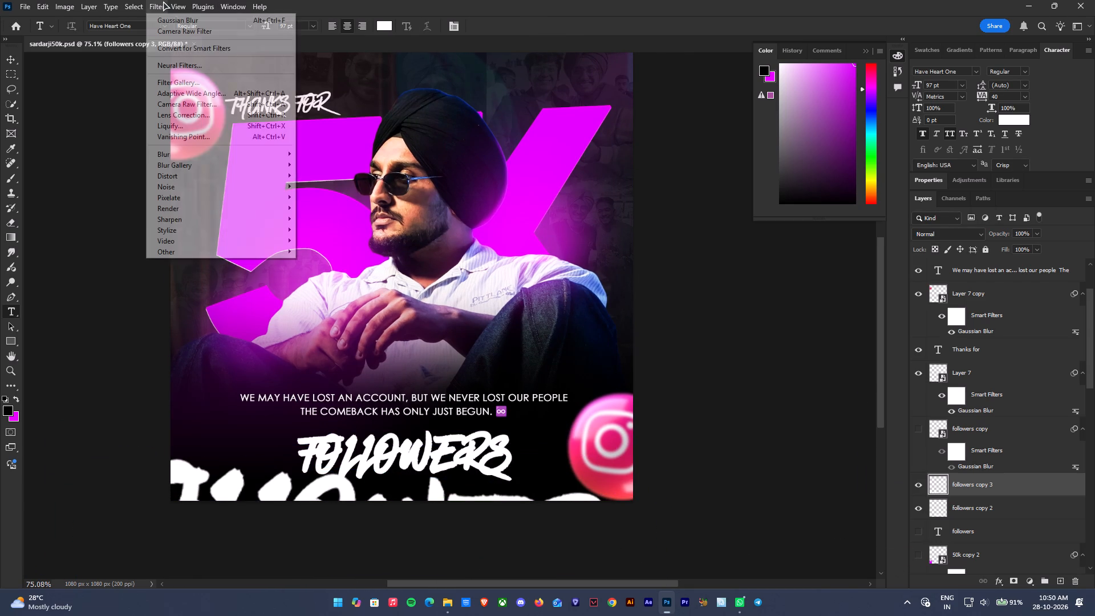
{"action": "left_click", "coordinate": [331, 197]}
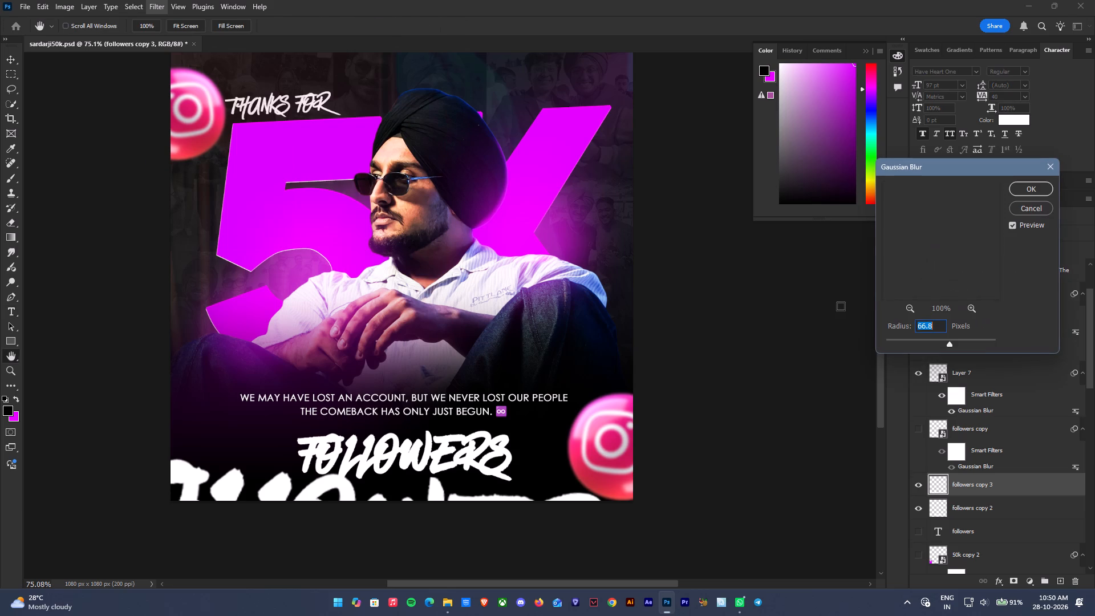
{"action": "left_click_drag", "start_coordinate": [943, 341], "coordinate": [938, 340]}
{"action": "left_click_drag", "start_coordinate": [937, 340], "coordinate": [919, 338]}
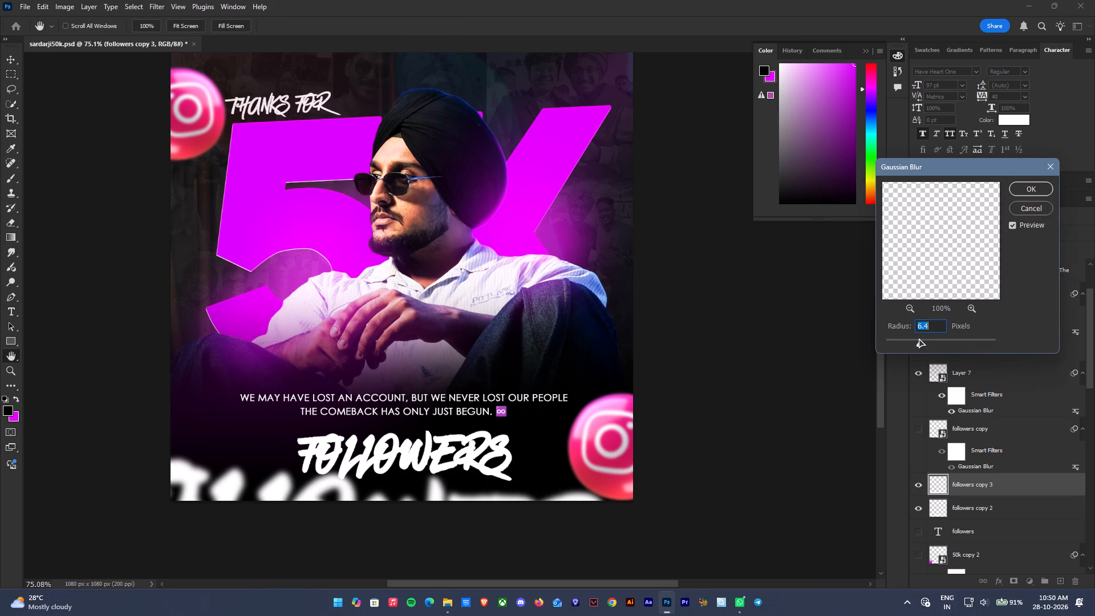
{"action": "left_click", "coordinate": [919, 338]}
{"action": "left_click", "coordinate": [920, 339]}
{"action": "left_click", "coordinate": [1037, 185]}
Start a free transform of the blurred FOLLOWERS lettering on the followers copy 3 layer.
{"action": "key", "text": "ctrl+t"}
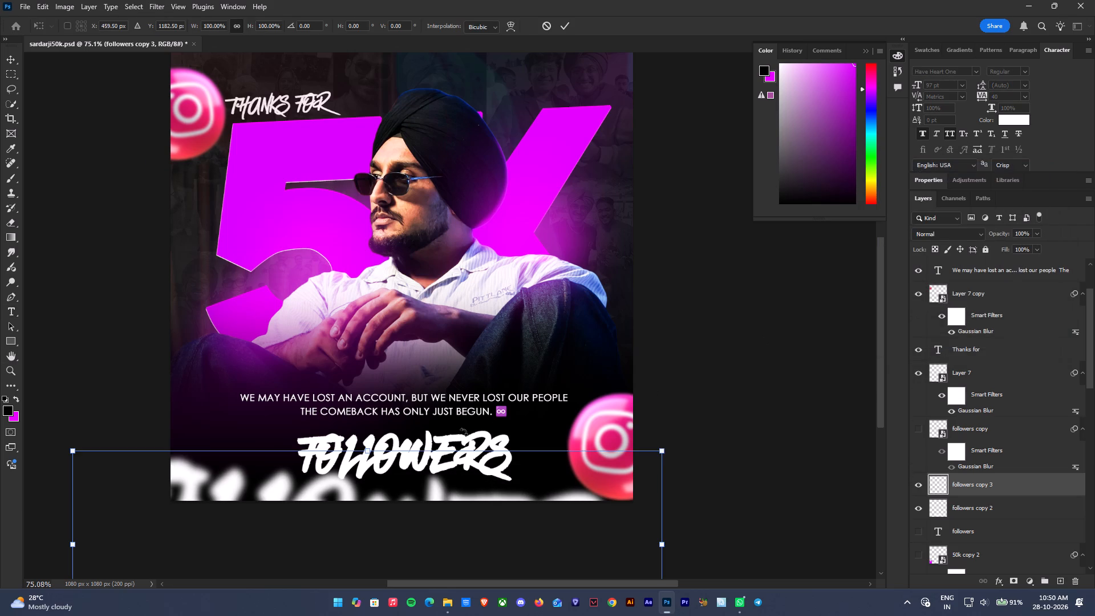
Enlarge the blurred FOLLOWERS copy to 137.19%, rotate it 6.61°, and place it running off the poster's lower-left edge.
{"action": "left_click_drag", "start_coordinate": [363, 448], "coordinate": [378, 379]}
{"action": "left_click_drag", "start_coordinate": [474, 502], "coordinate": [334, 553]}
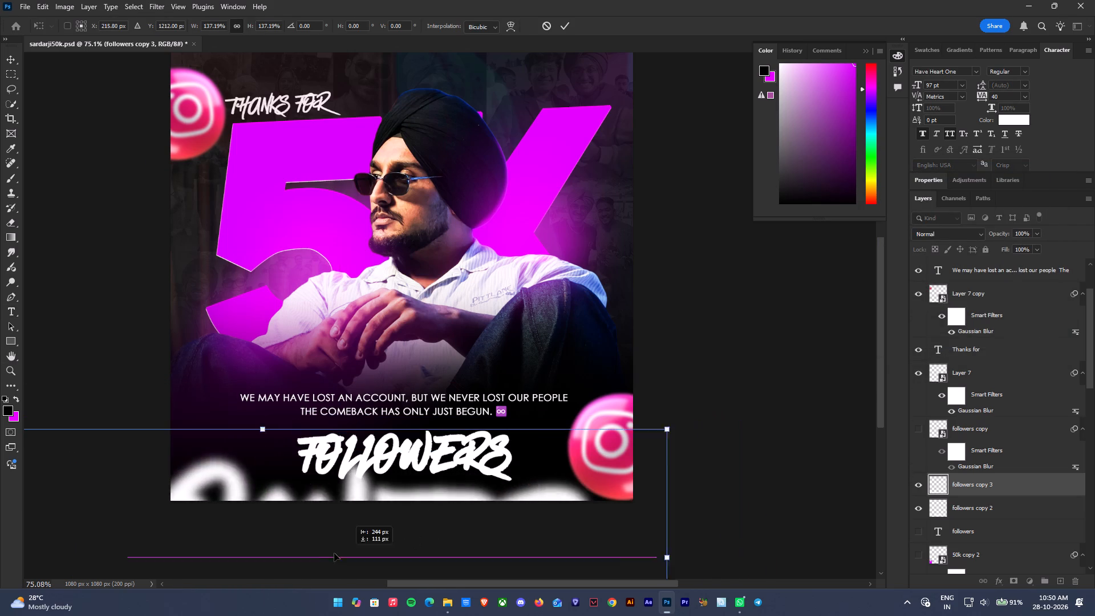
{"action": "left_click_drag", "start_coordinate": [334, 553], "coordinate": [582, 558]}
{"action": "left_click_drag", "start_coordinate": [724, 381], "coordinate": [756, 404]}
{"action": "left_click_drag", "start_coordinate": [624, 500], "coordinate": [566, 532]}
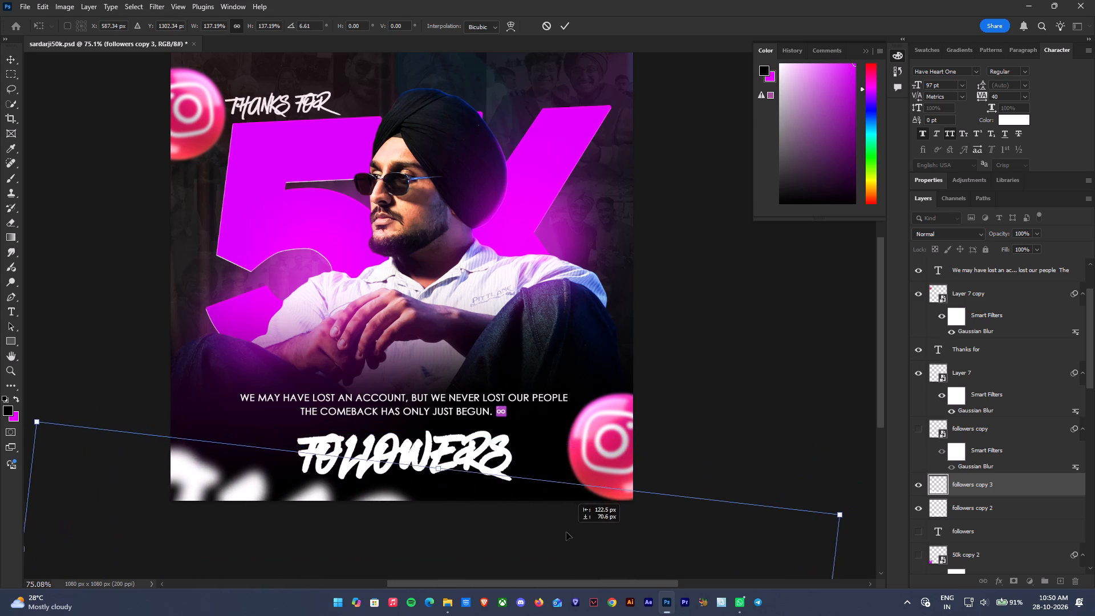
{"action": "left_click_drag", "start_coordinate": [566, 532], "coordinate": [578, 514]}
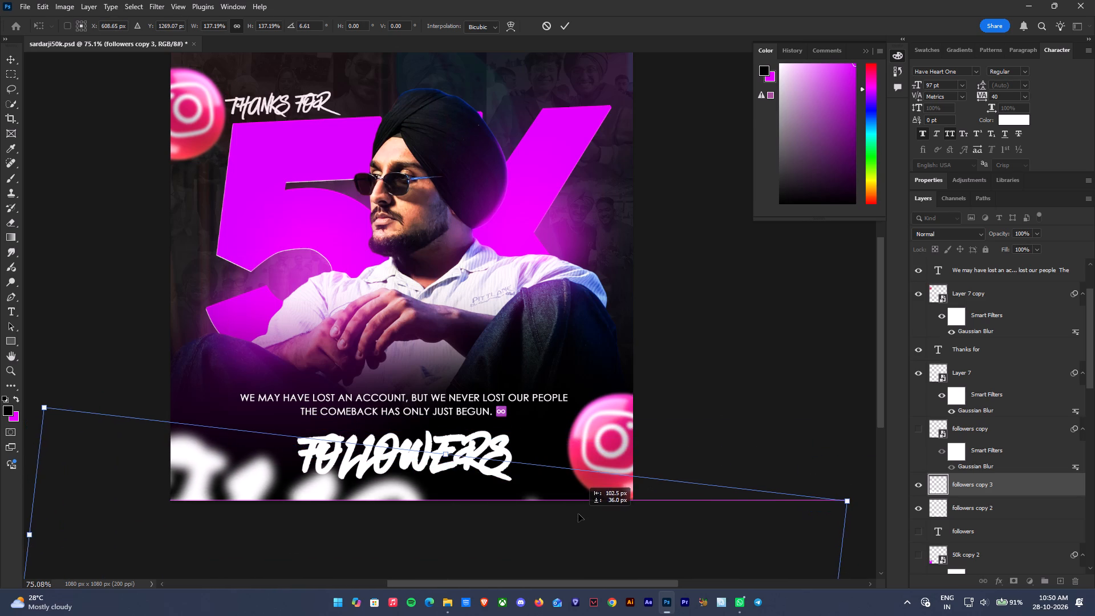
{"action": "left_click_drag", "start_coordinate": [578, 514], "coordinate": [573, 513]}
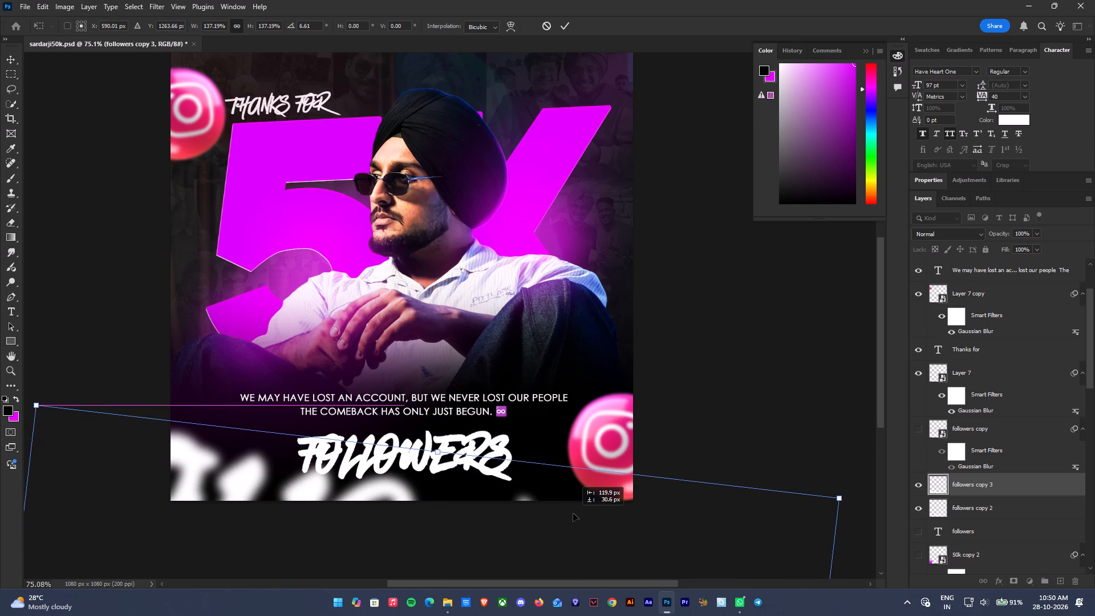
{"action": "left_click_drag", "start_coordinate": [573, 513], "coordinate": [573, 516]}
{"action": "key", "text": "Return"}
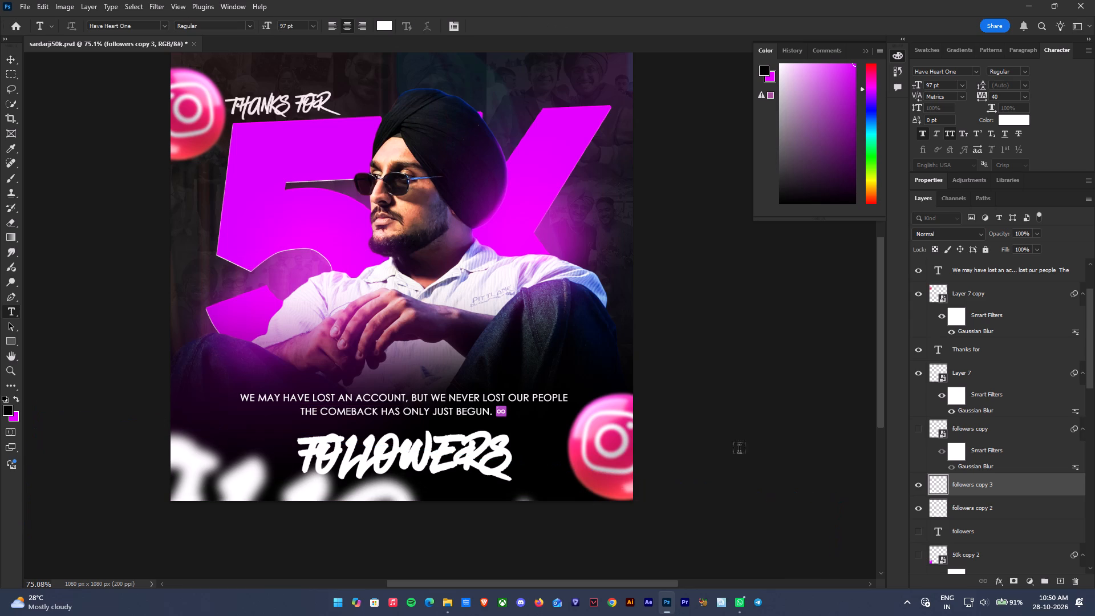
Stamp all visible layers into a new merged layer directly above the tagline text layer.
{"action": "scroll", "coordinate": [999, 381], "scroll_direction": "up", "scroll_amount": 9}
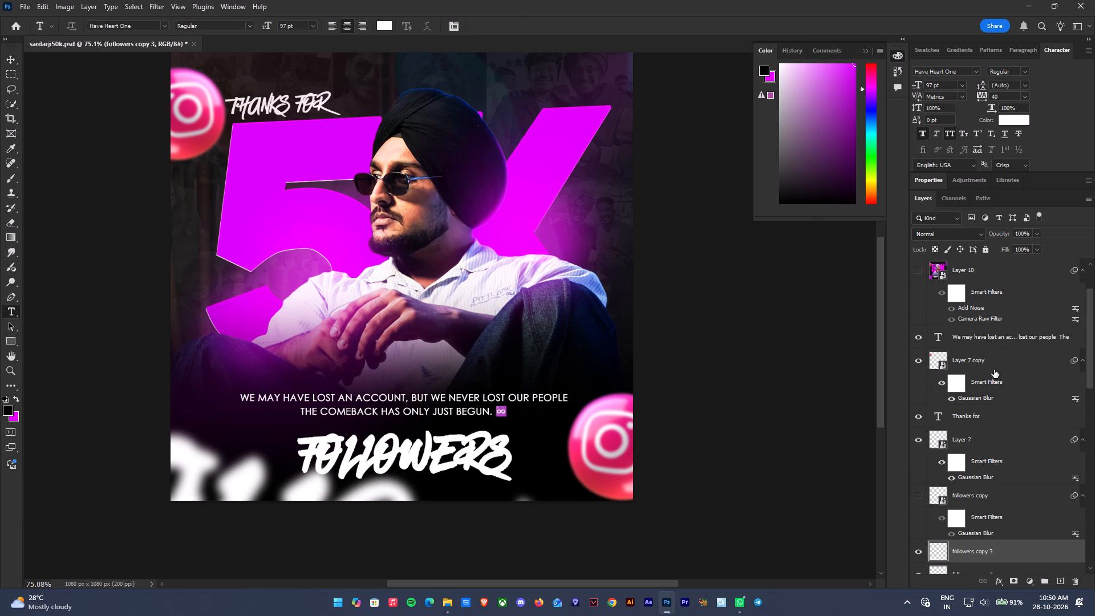
{"action": "left_click", "coordinate": [1011, 339]}
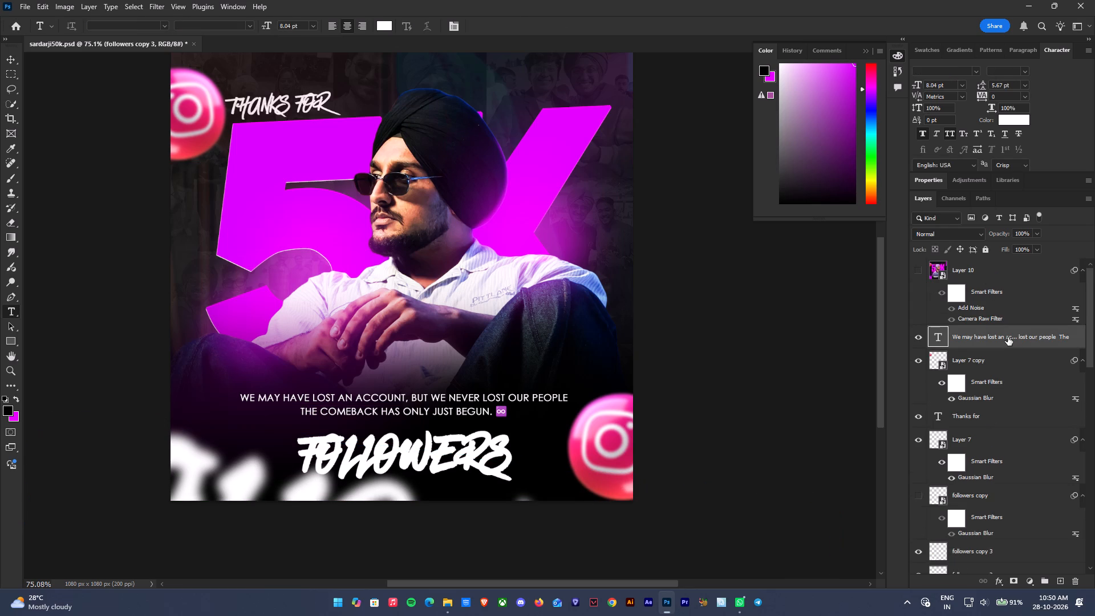
{"action": "key", "text": "ctrl+alt+shift+e"}
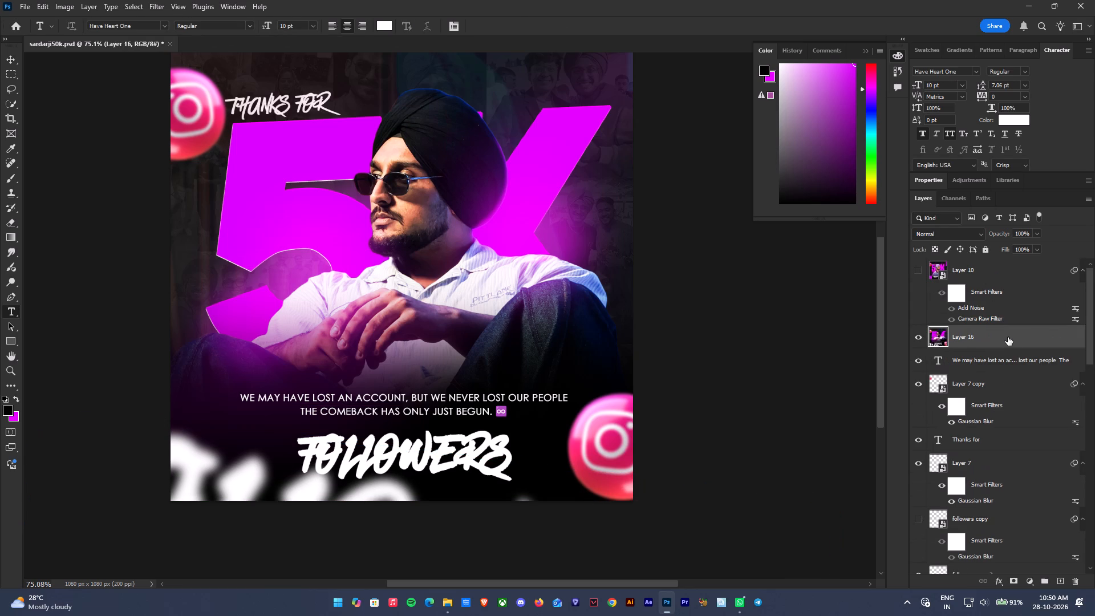
Convert the merged poster layer above the tagline to a smart object.
{"action": "right_click", "coordinate": [1008, 337]}
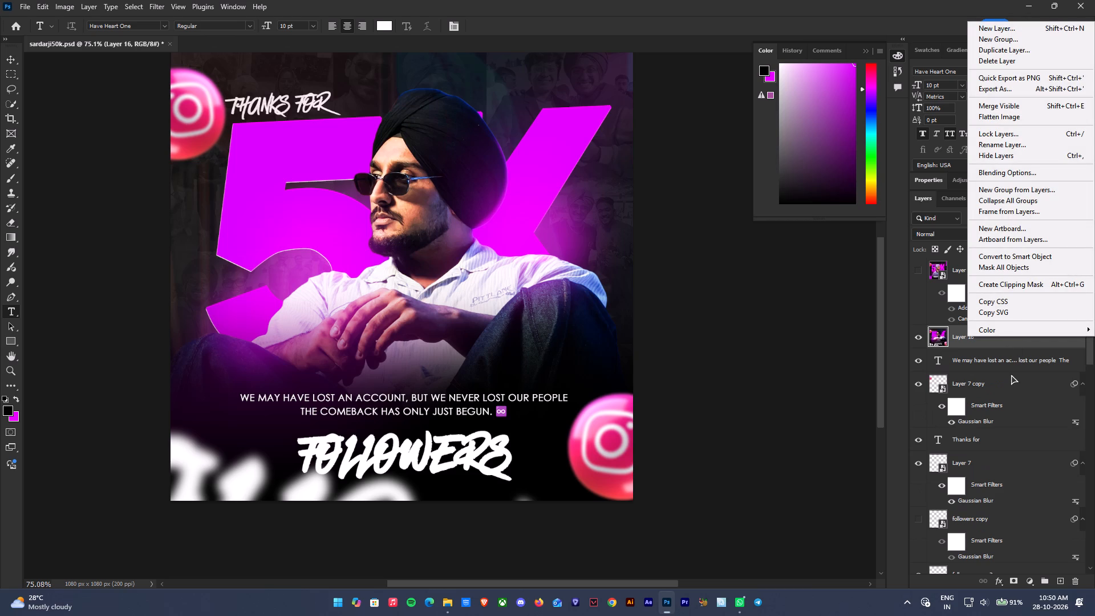
{"action": "left_click", "coordinate": [1018, 368]}
{"action": "left_click", "coordinate": [1021, 360]}
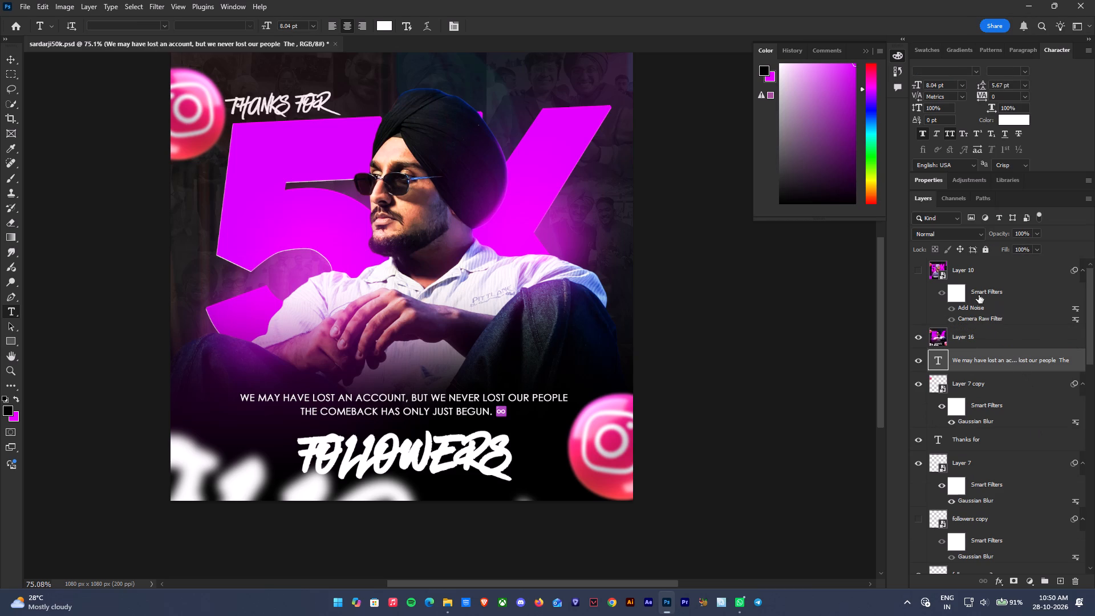
{"action": "left_click", "coordinate": [991, 326]}
{"action": "left_click", "coordinate": [990, 337]}
{"action": "right_click", "coordinate": [990, 337]}
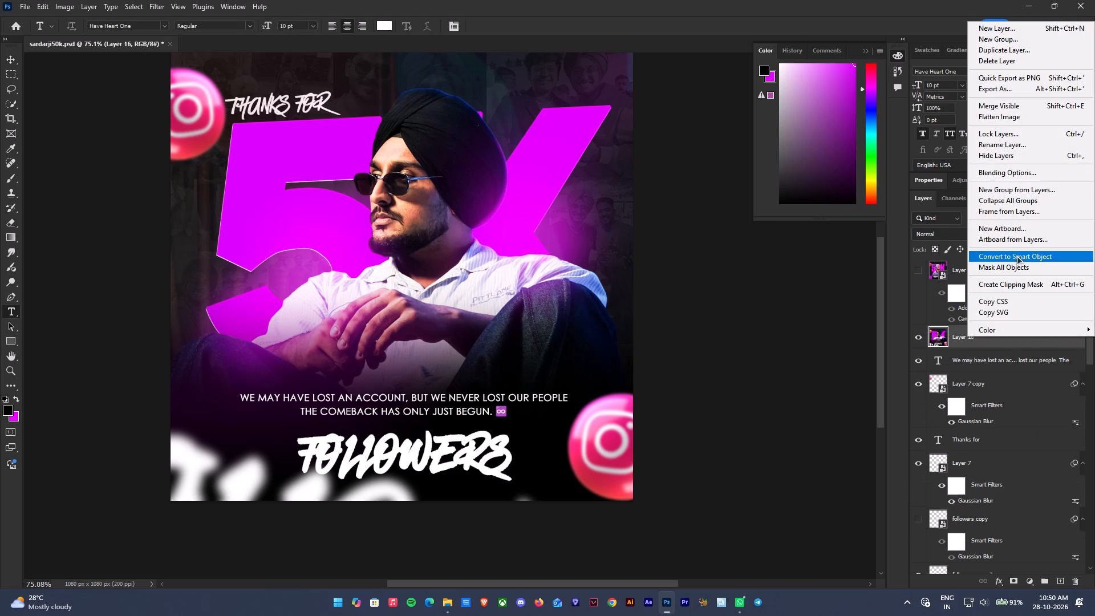
{"action": "left_click", "coordinate": [1017, 256]}
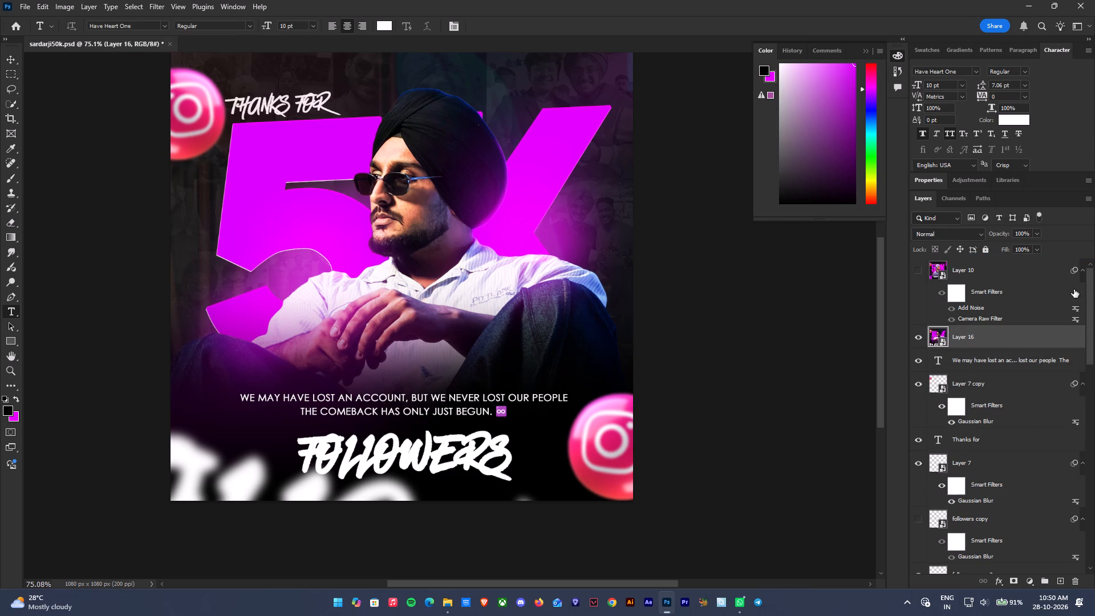
Move the Add Noise and Camera Raw smart filters from Layer 10 onto the merged poster smart object.
{"action": "left_click_drag", "start_coordinate": [1073, 268], "coordinate": [1054, 341]}
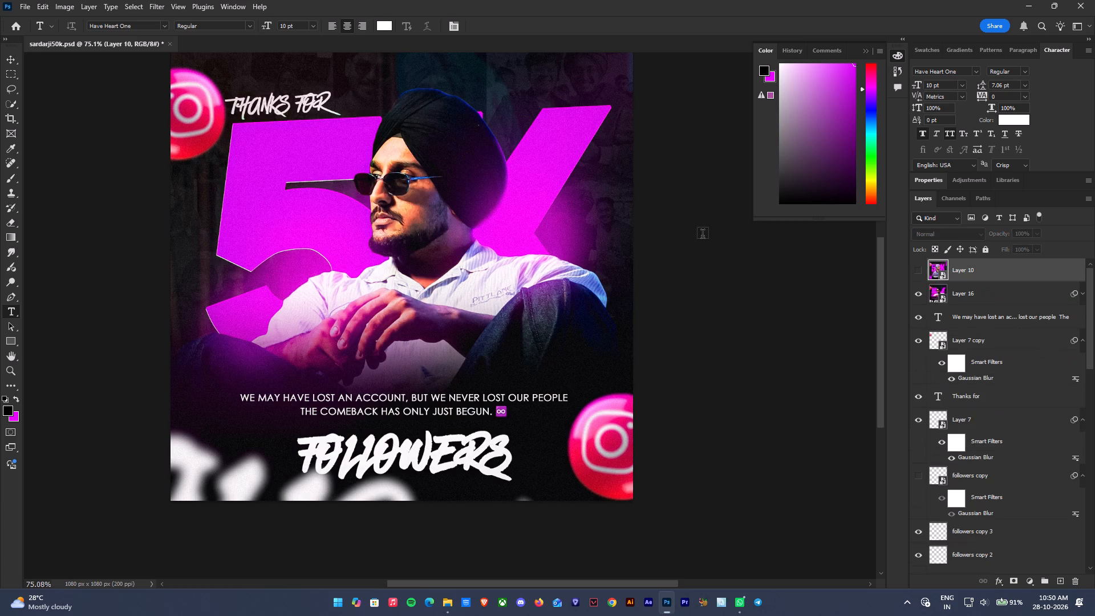
Export the poster as a PNG named sardarji5k.png in the Downloads folder.
{"action": "scroll", "coordinate": [732, 243], "scroll_direction": "up", "scroll_amount": 8}
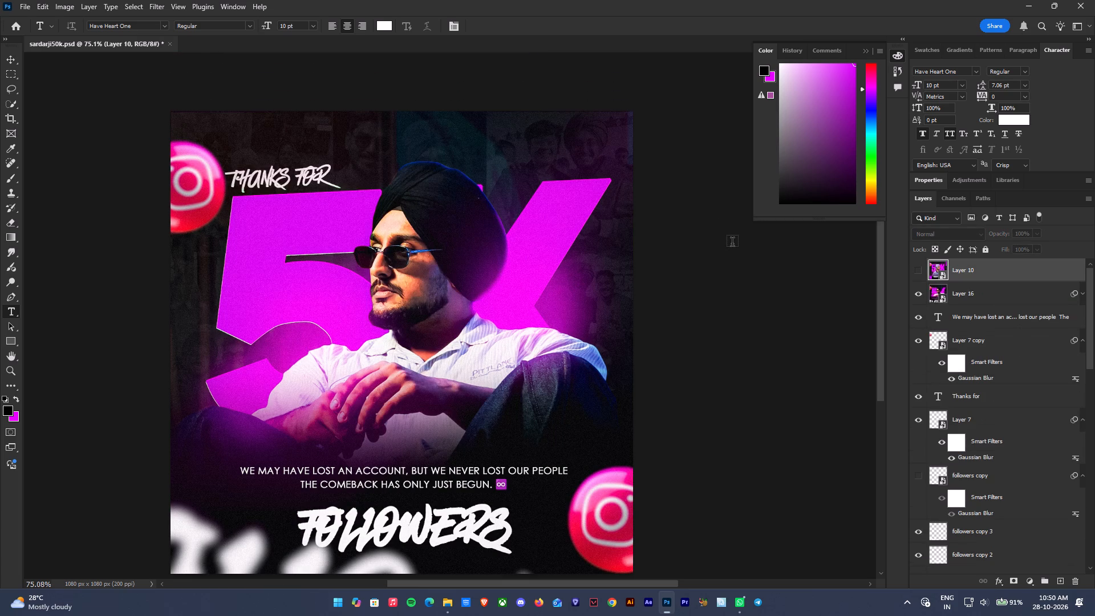
{"action": "left_click", "coordinate": [20, 1]}
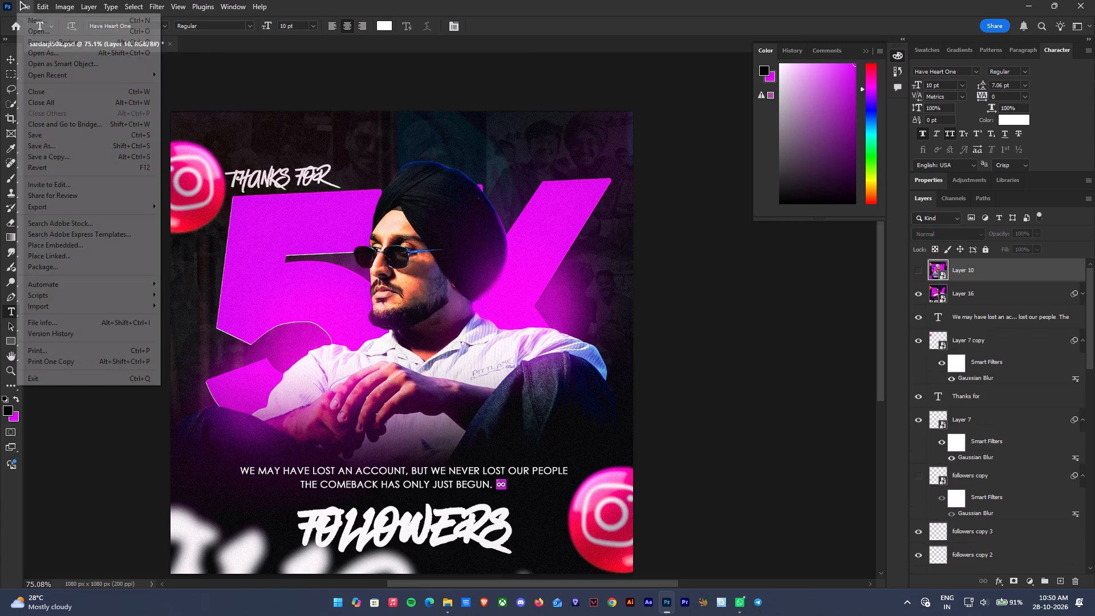
{"action": "left_click", "coordinate": [214, 204]}
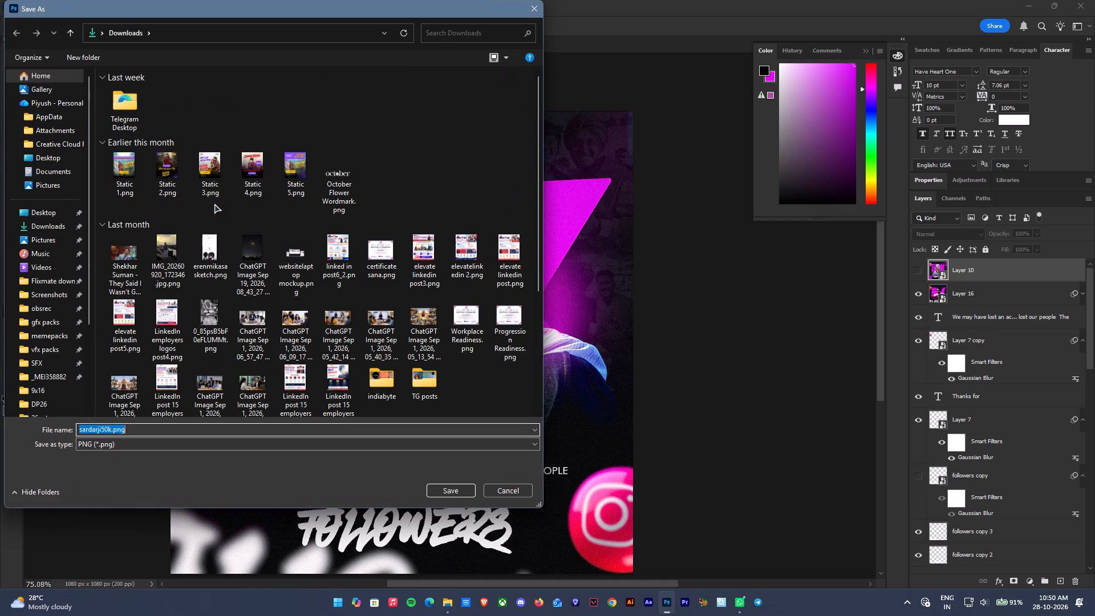
{"action": "left_click", "coordinate": [109, 431]}
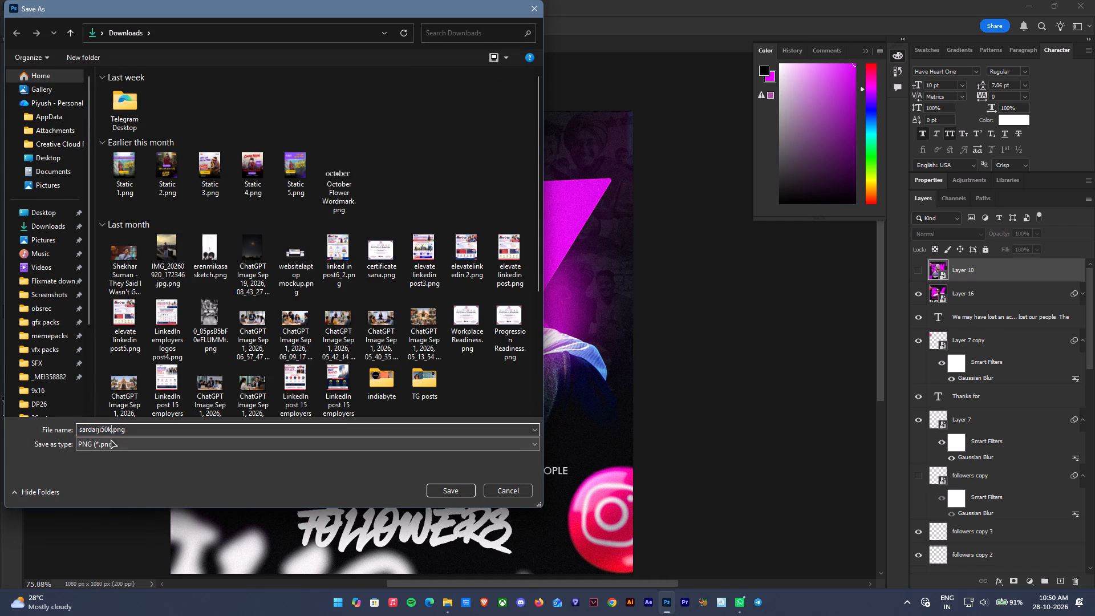
{"action": "left_click", "coordinate": [106, 430]}
{"action": "key", "text": "BackSpace"}
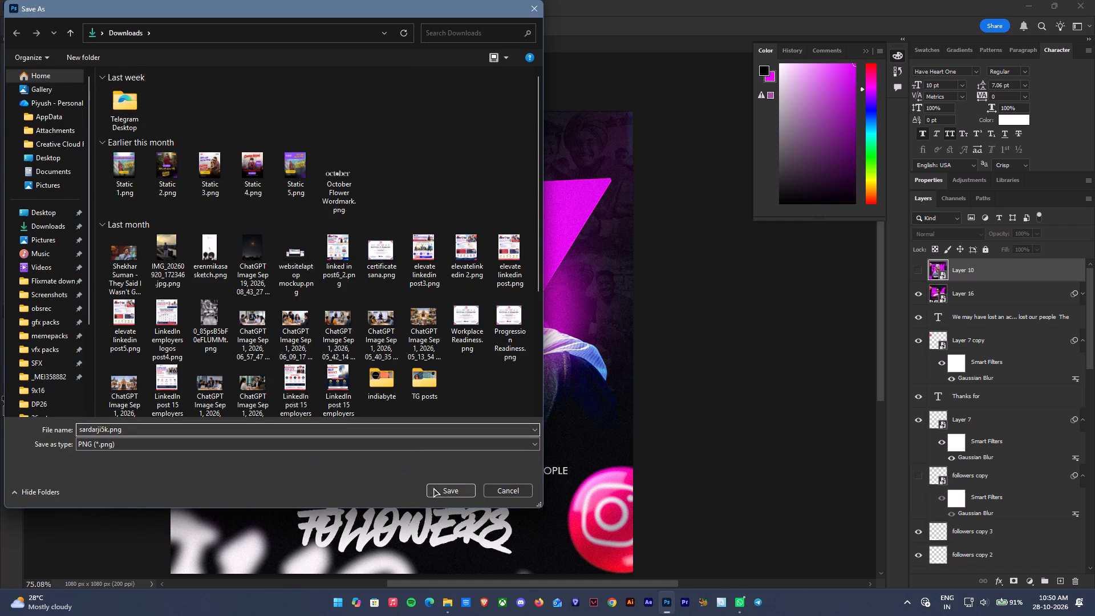
{"action": "left_click", "coordinate": [443, 493]}
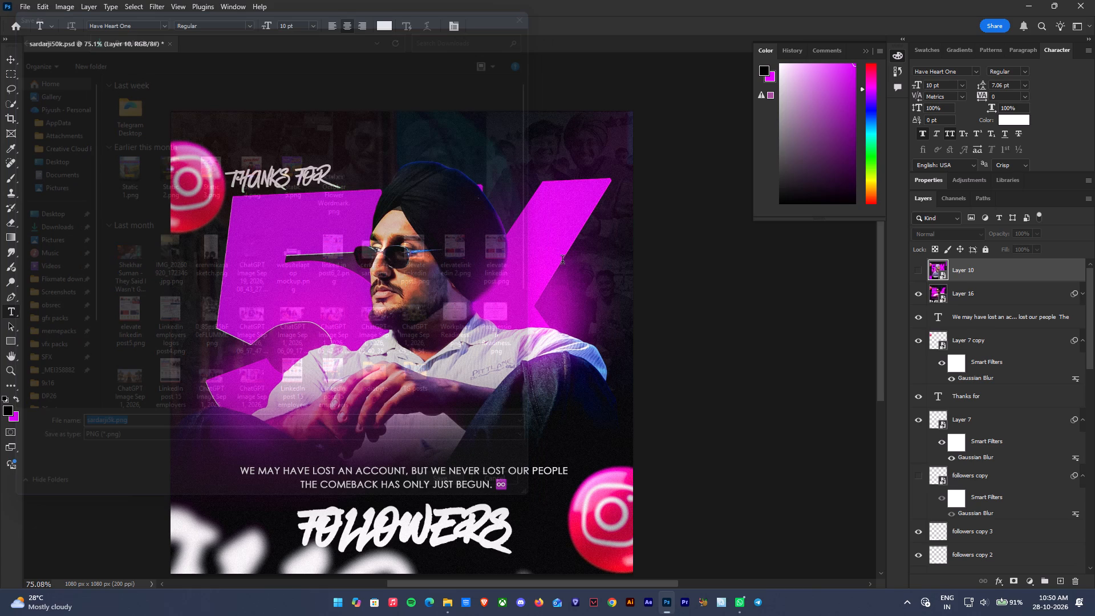
Close Photoshop, saving the changes to sardarji50k.psd.
{"action": "left_click", "coordinate": [1094, 0]}
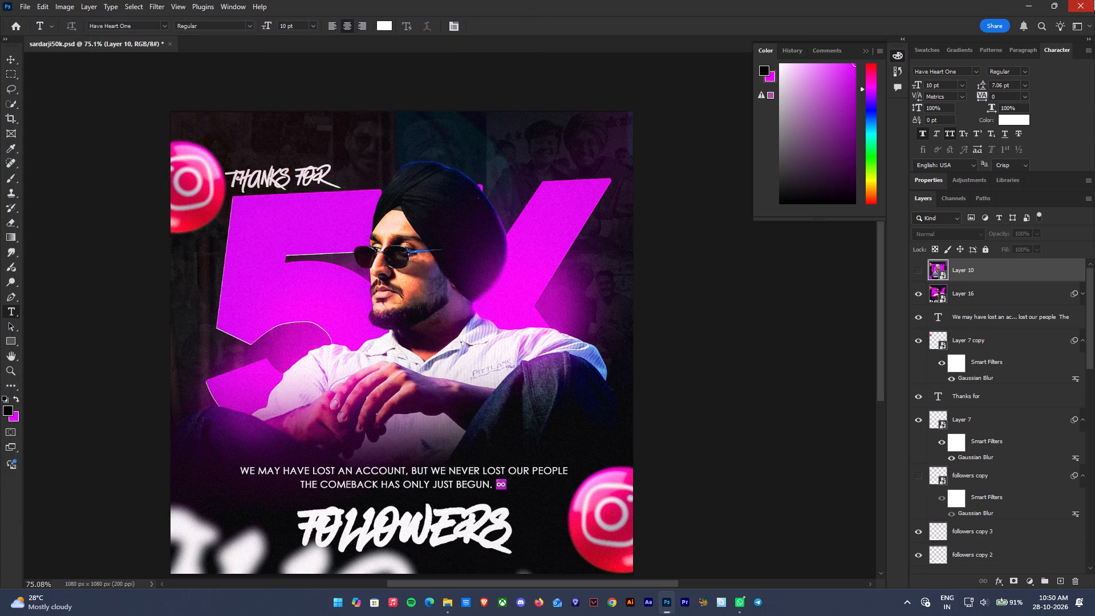
{"action": "left_click", "coordinate": [503, 224]}
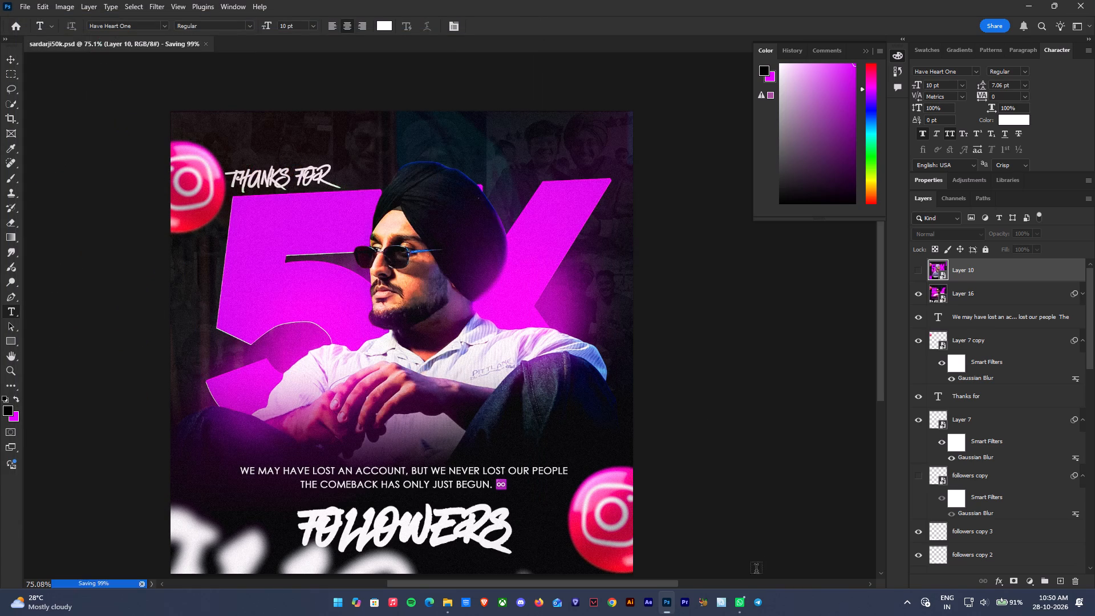
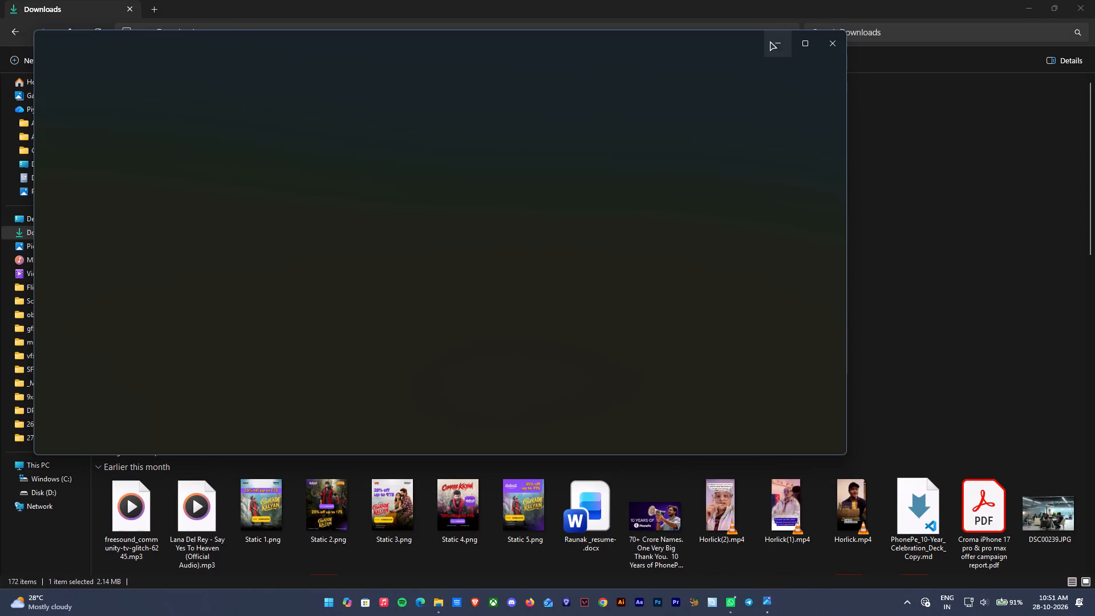
Inspect the exported poster sardarji5k.png in the maximised image viewer, checking it up close and in full, and close the viewer.
{"action": "left_click", "coordinate": [806, 47]}
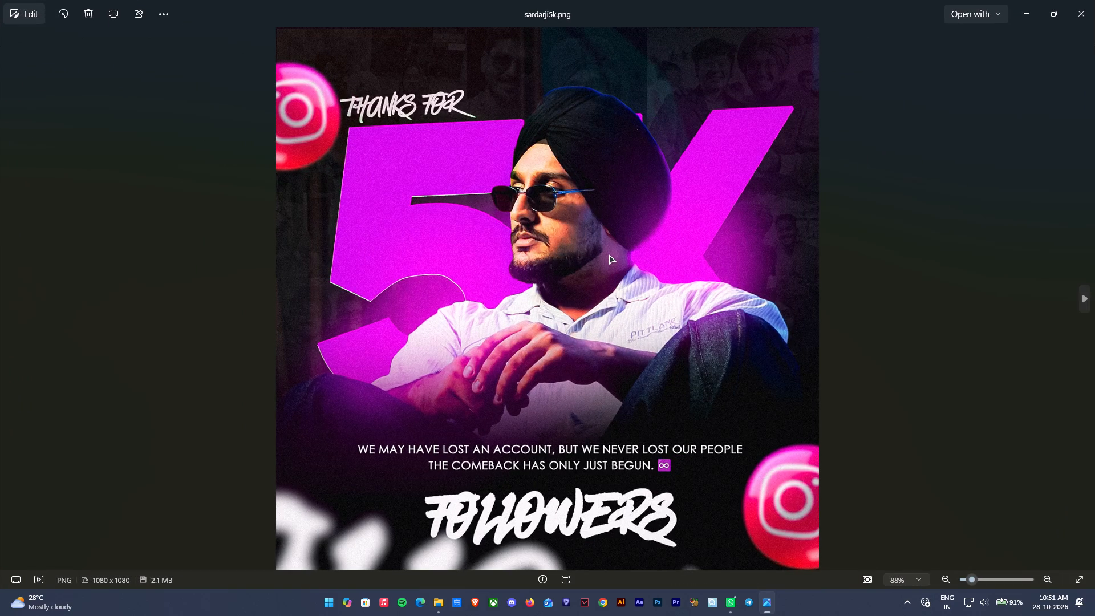
{"action": "scroll", "coordinate": [639, 321], "scroll_direction": "up", "scroll_amount": 4}
{"action": "scroll", "coordinate": [639, 321], "scroll_direction": "down", "scroll_amount": 6}
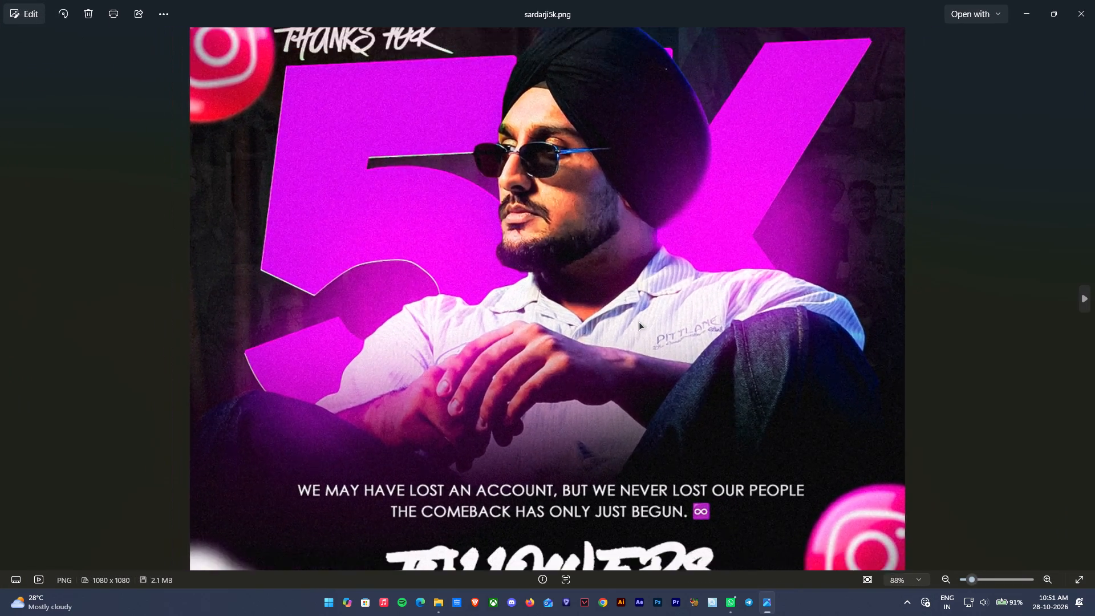
{"action": "scroll", "coordinate": [639, 321], "scroll_direction": "down", "scroll_amount": 4}
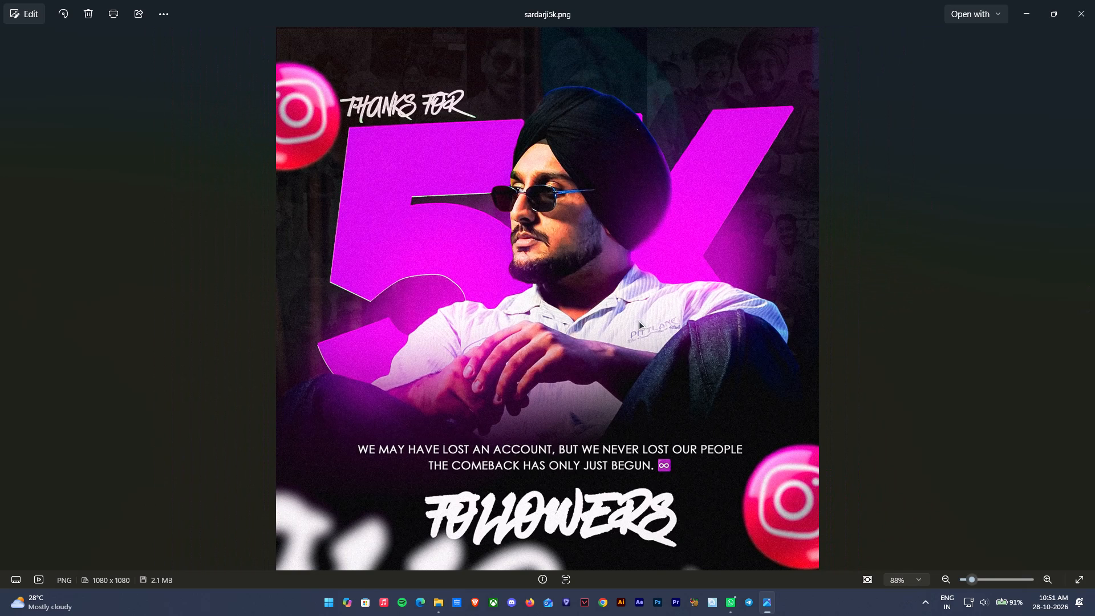
{"action": "left_click", "coordinate": [1092, 4]}
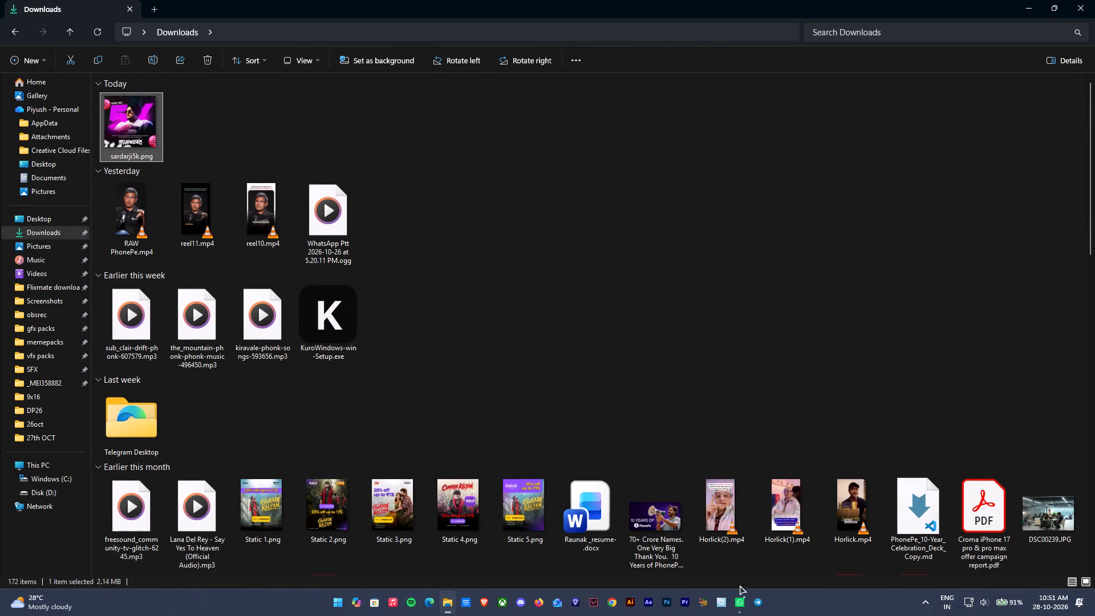